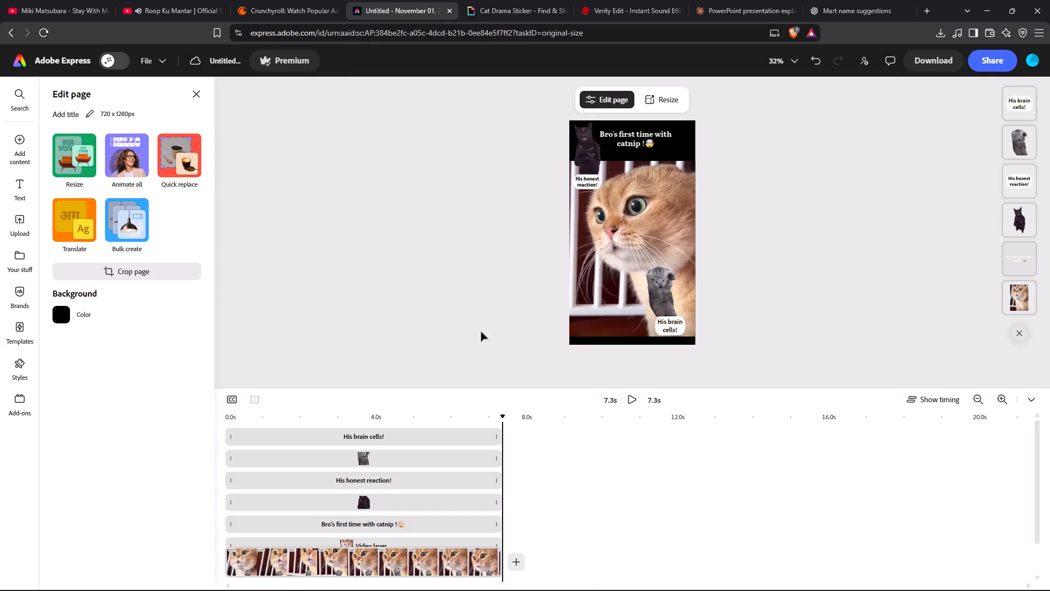
Open Instagram in a new browser tab.
click(925, 5)
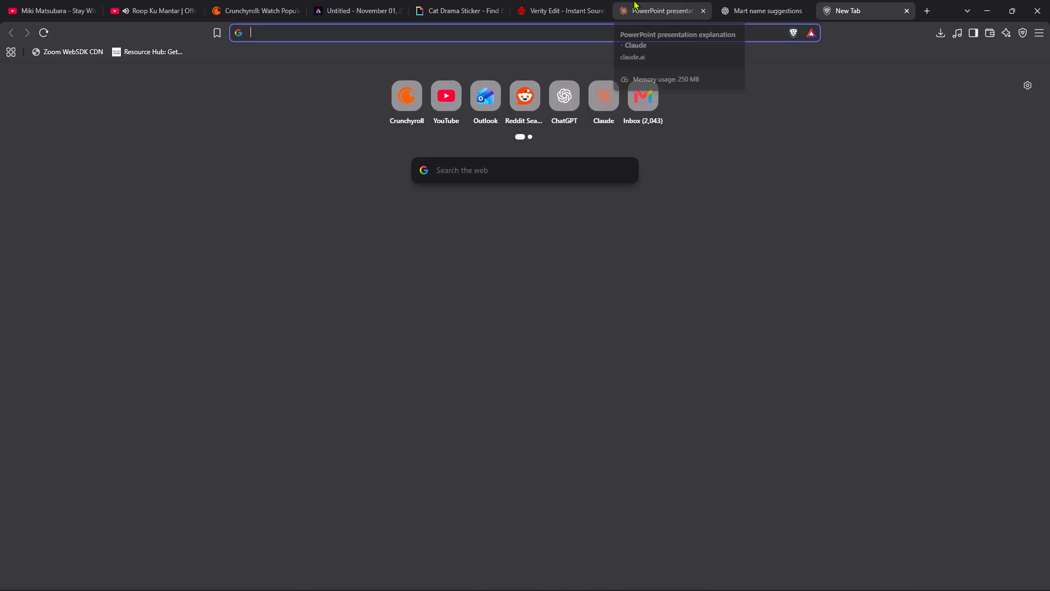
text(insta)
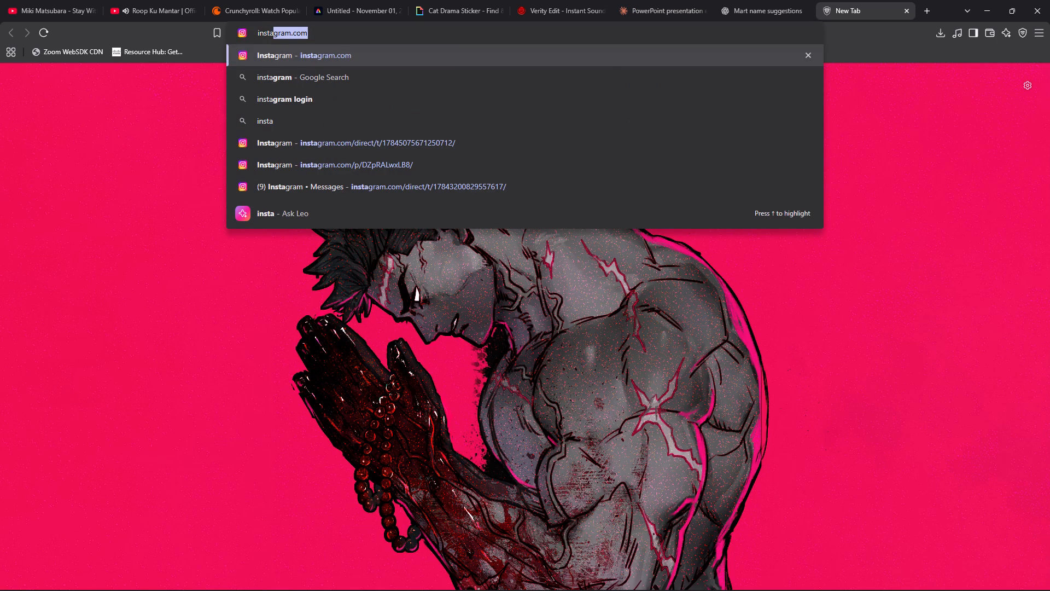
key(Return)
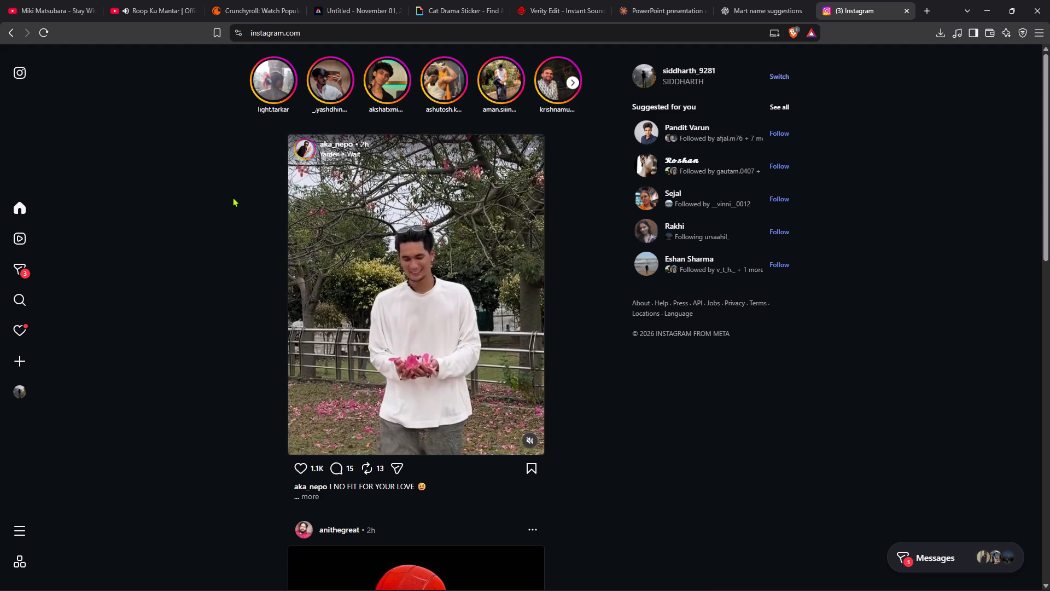
Pause the Roop Ku Mantar music video playing on YouTube.
click(149, 0)
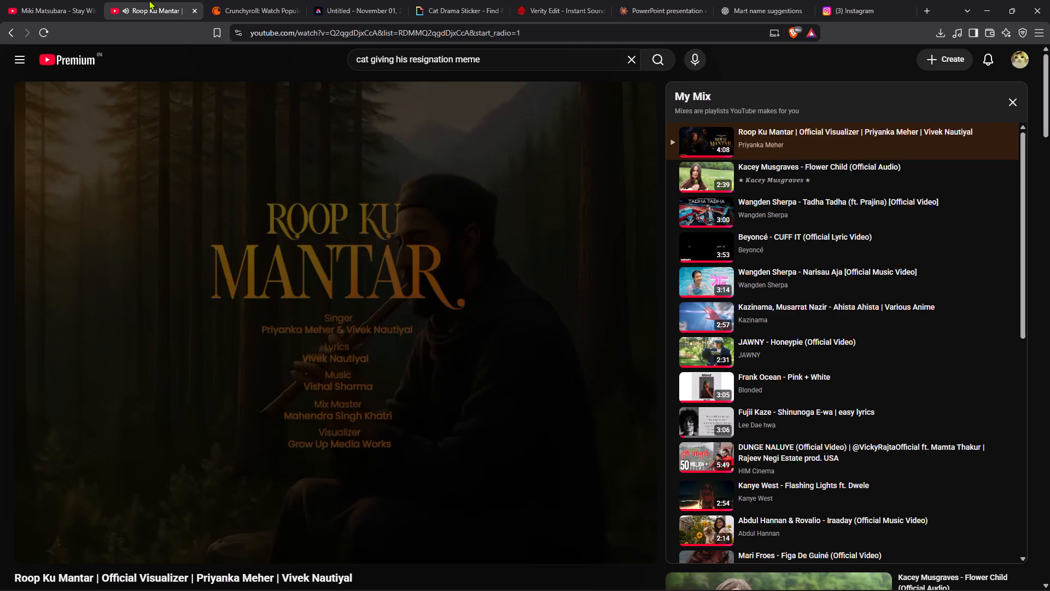
click(411, 362)
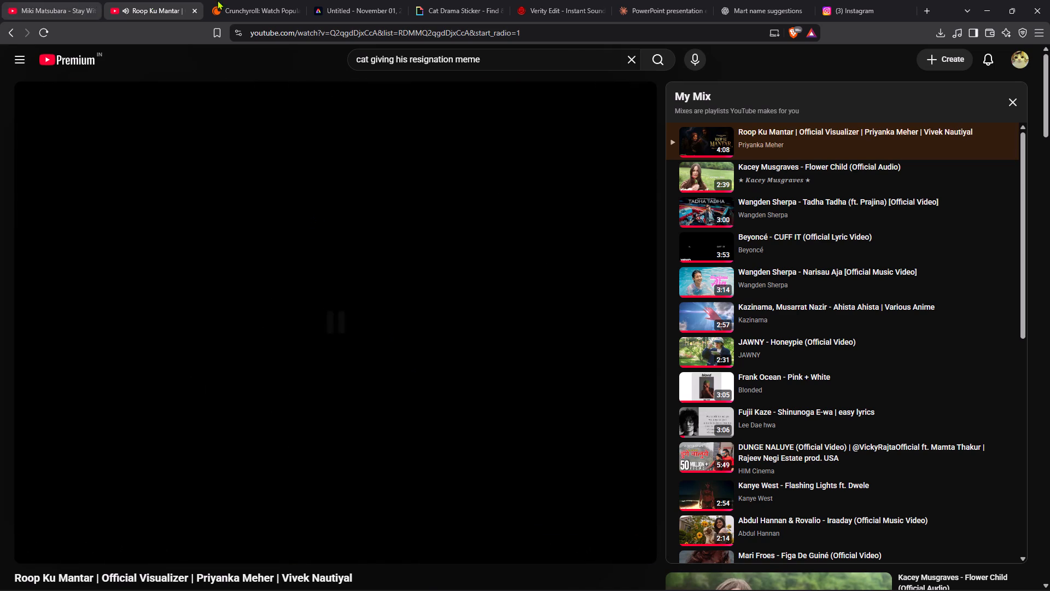
Return to the Instagram feed and unmute the video in the first post.
click(835, 0)
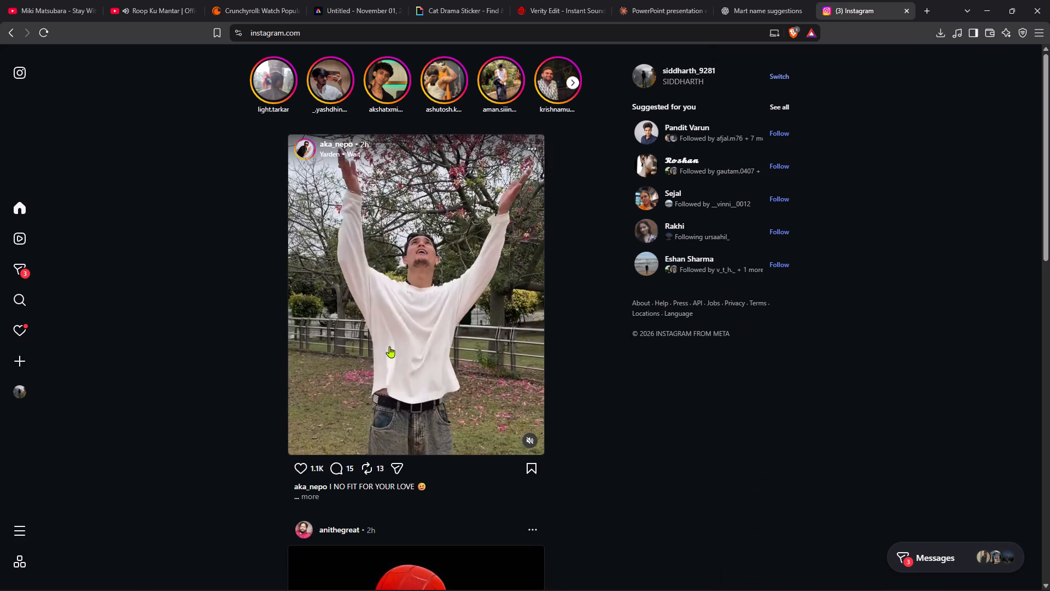
click(533, 437)
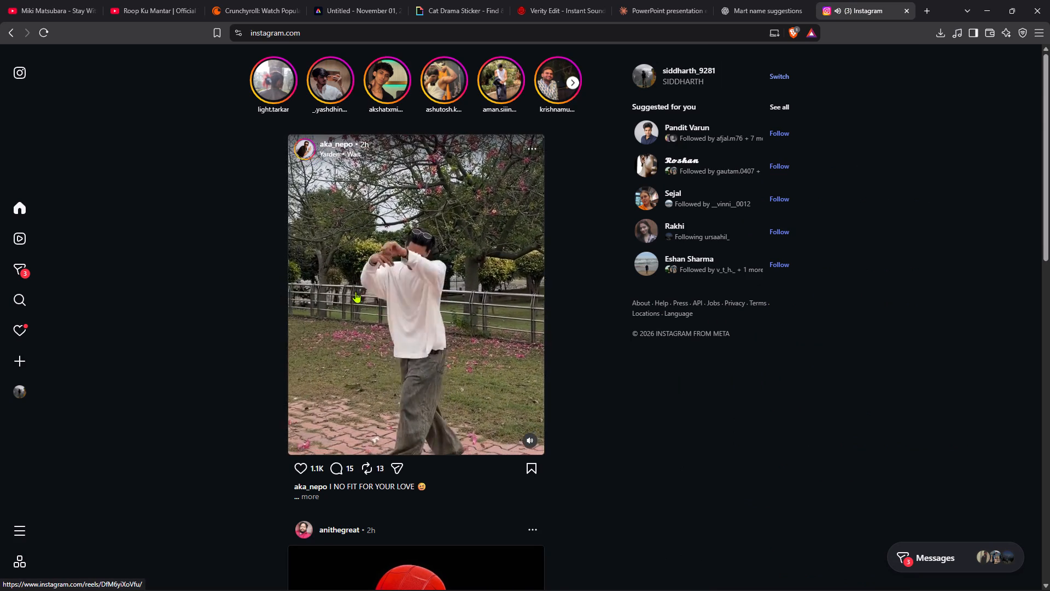
Browse the Instagram home feed and watch the posts down to the rainy-night motorcycle video.
scroll(355, 292, down, 4)
scroll(355, 292, up, 7)
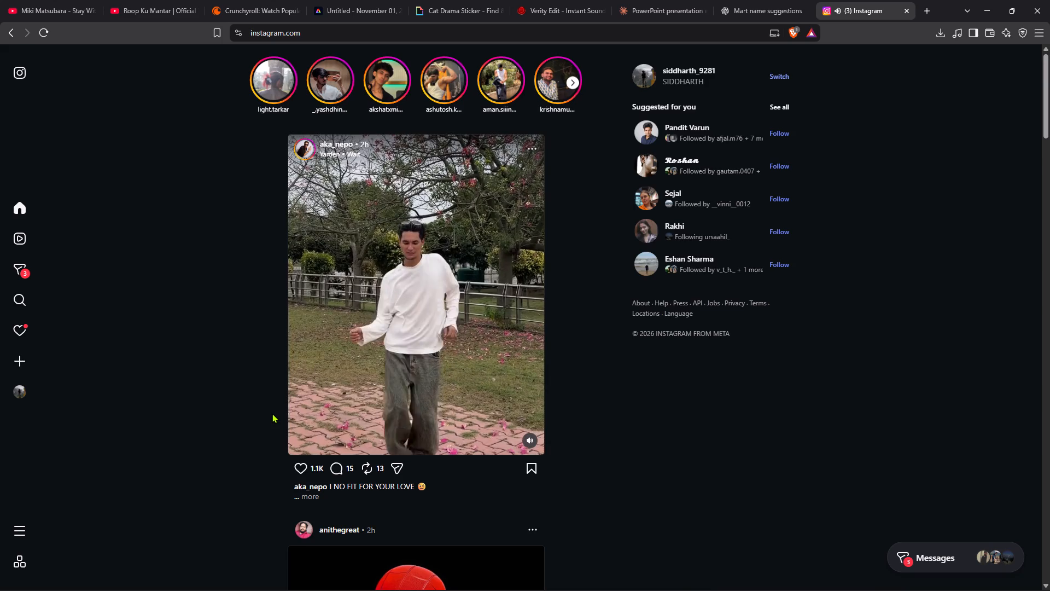
scroll(272, 413, down, 6)
scroll(272, 413, up, 1)
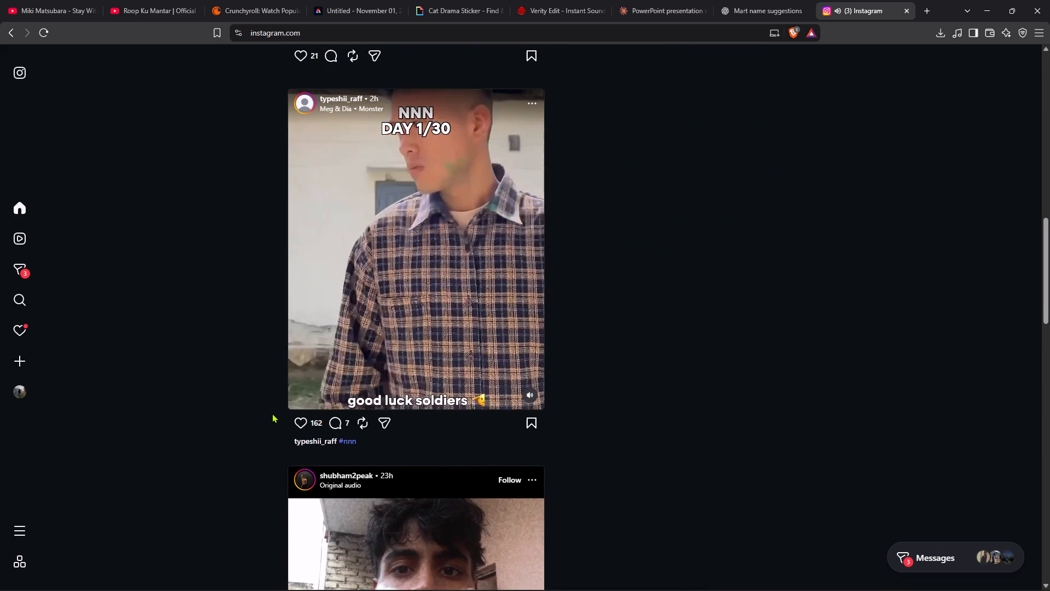
scroll(272, 413, up, 1)
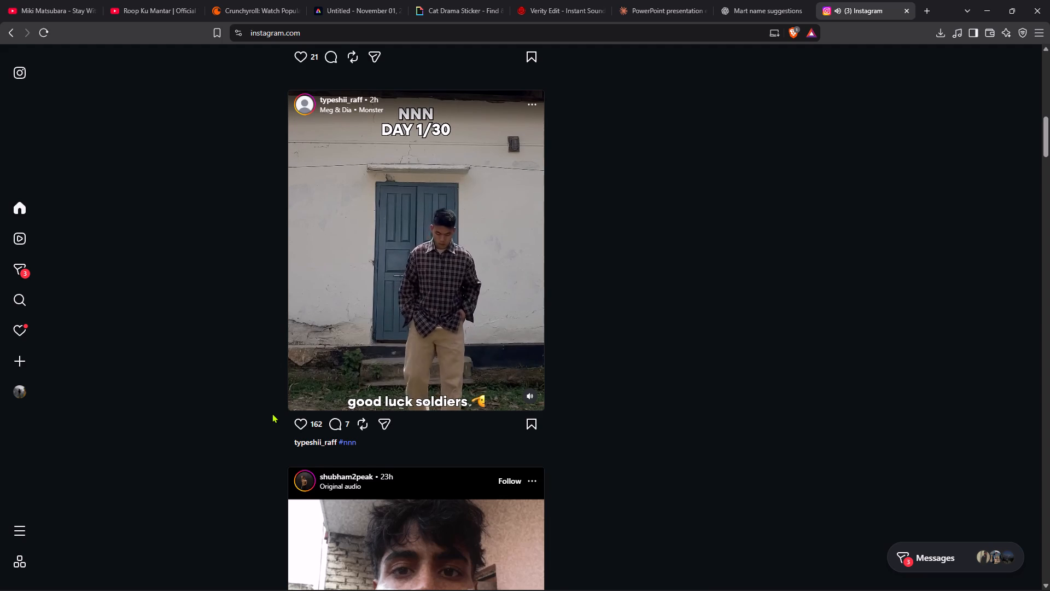
scroll(272, 413, down, 4)
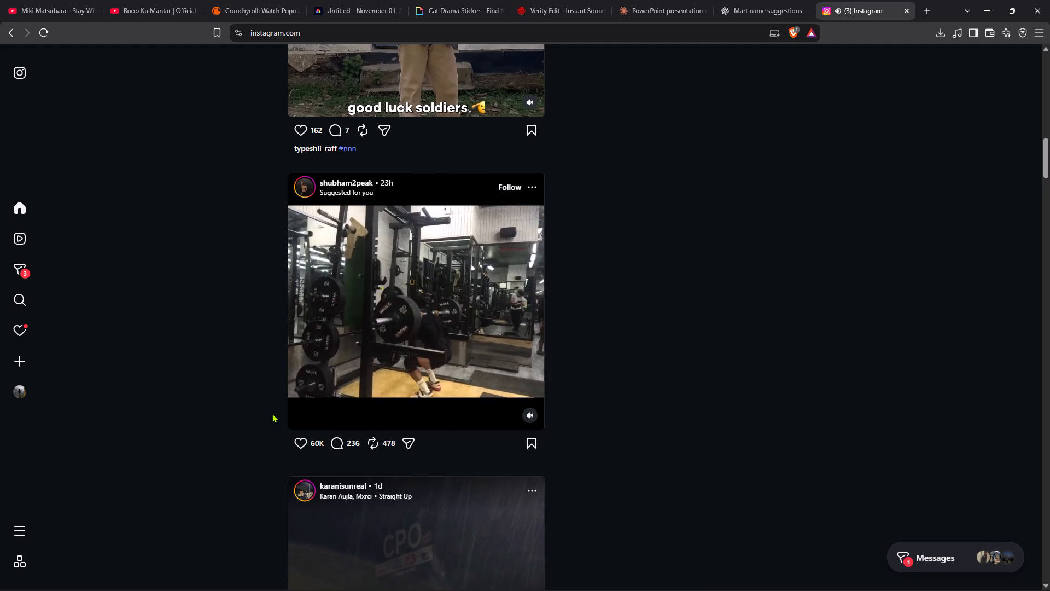
scroll(272, 413, down, 4)
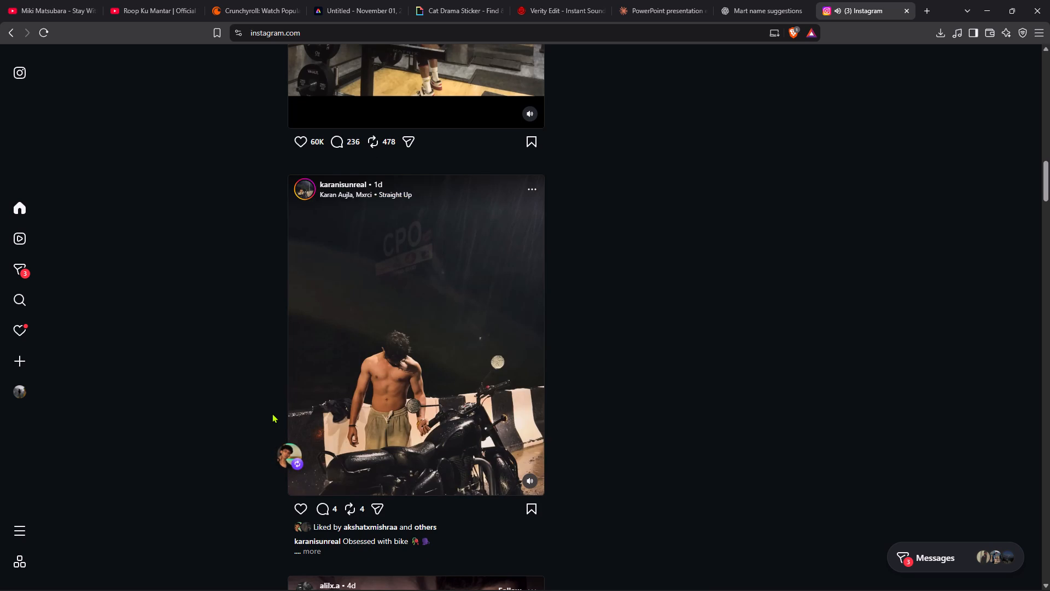
scroll(272, 413, up, 1)
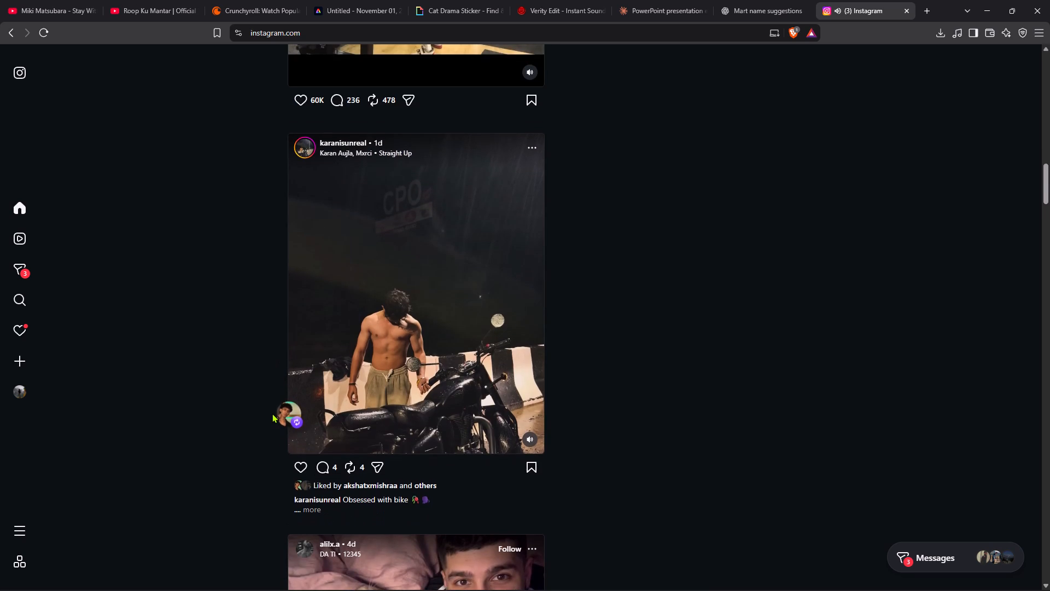
scroll(272, 413, up, 3)
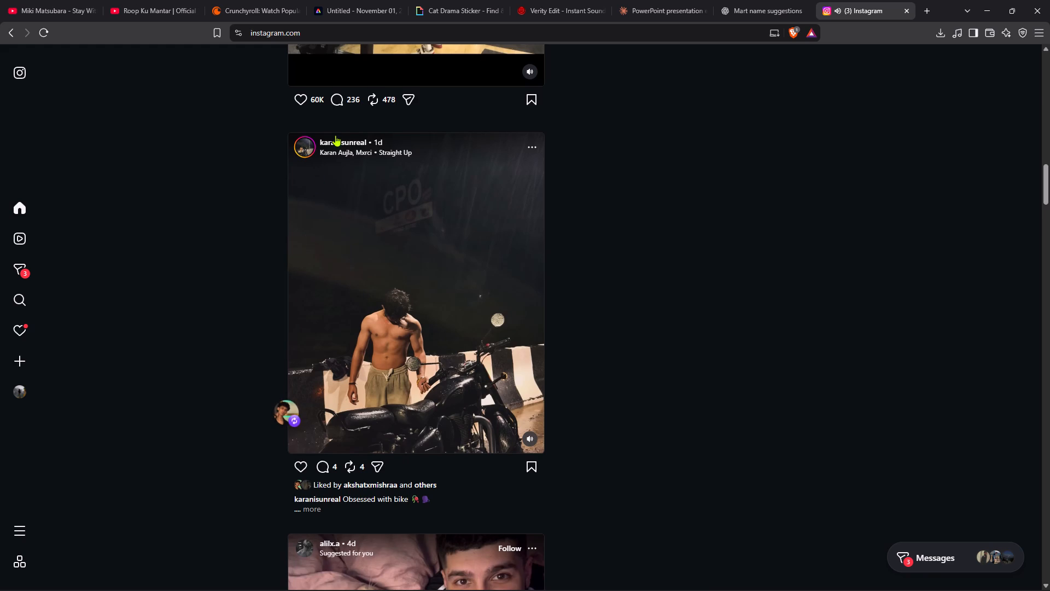
View the profile of the motorcycle post's author and return to the home feed.
click(342, 145)
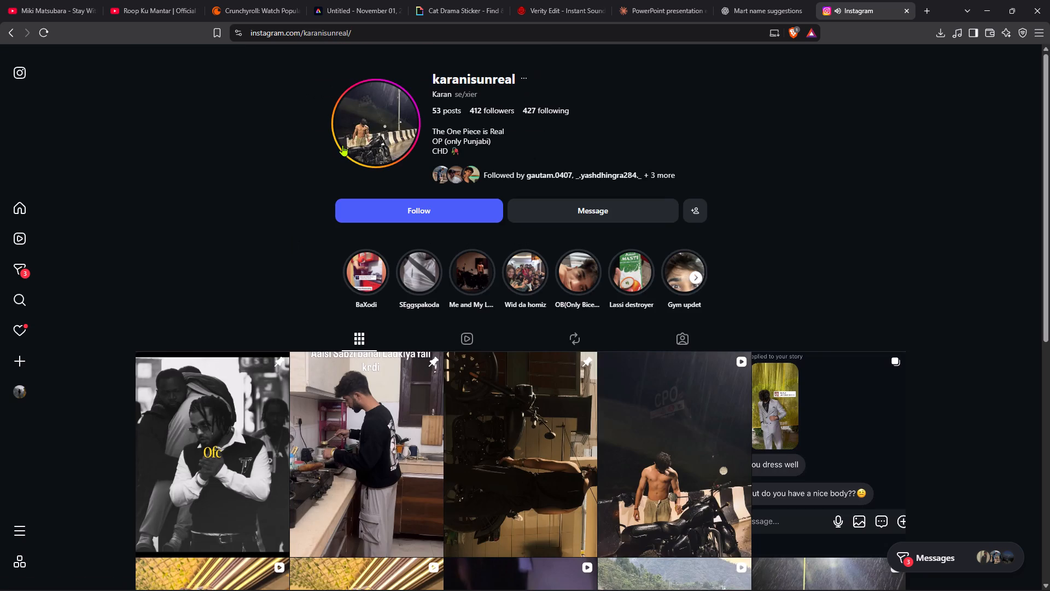
click(12, 32)
Continue browsing the home feed past the grooming reel down to the memezar "ghosts in a blanket" post.
scroll(207, 328, down, 6)
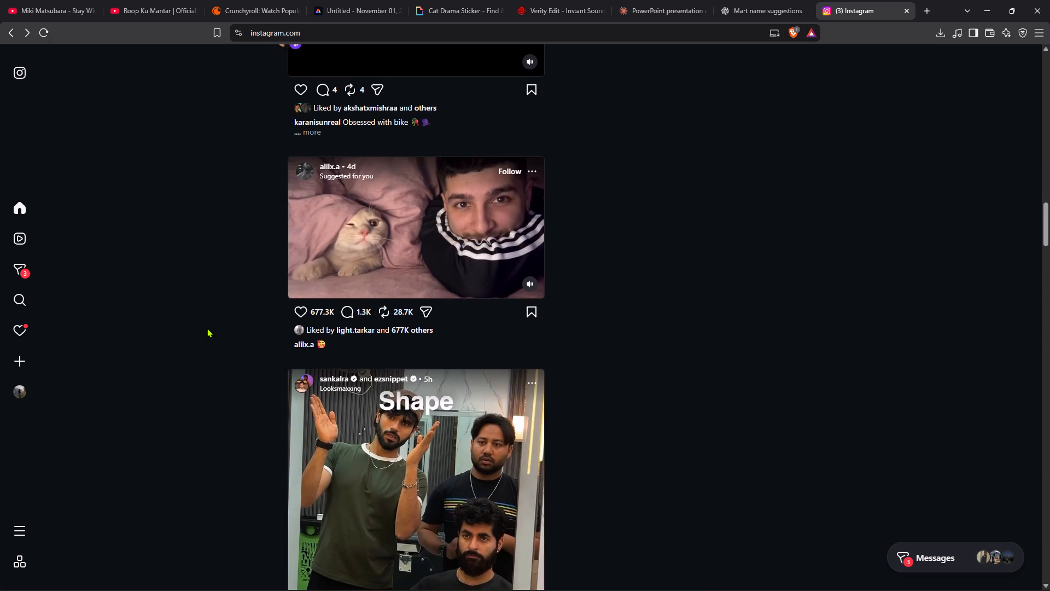
scroll(207, 328, down, 3)
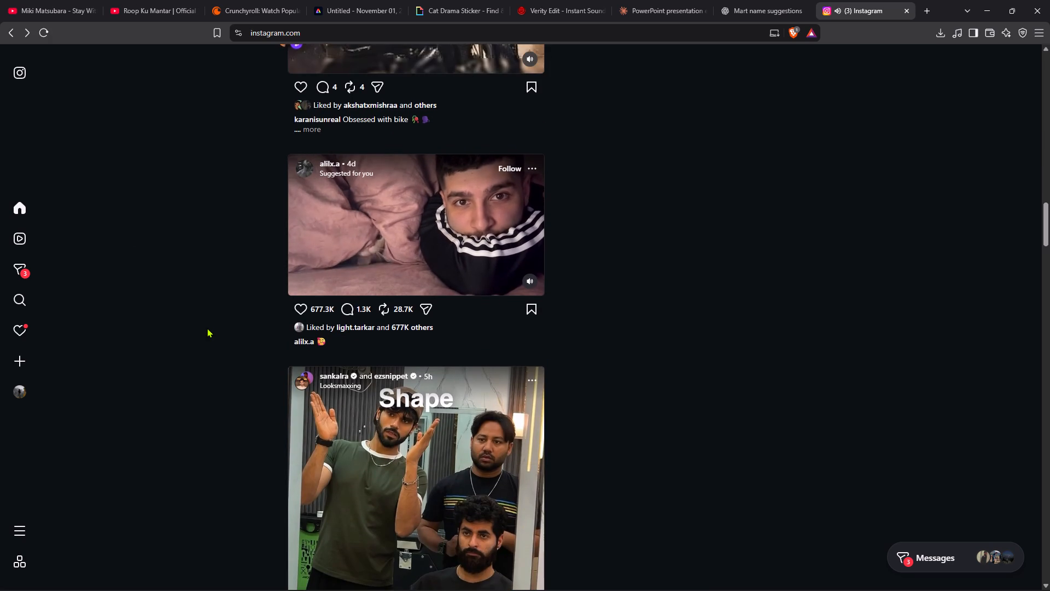
scroll(207, 328, down, 1)
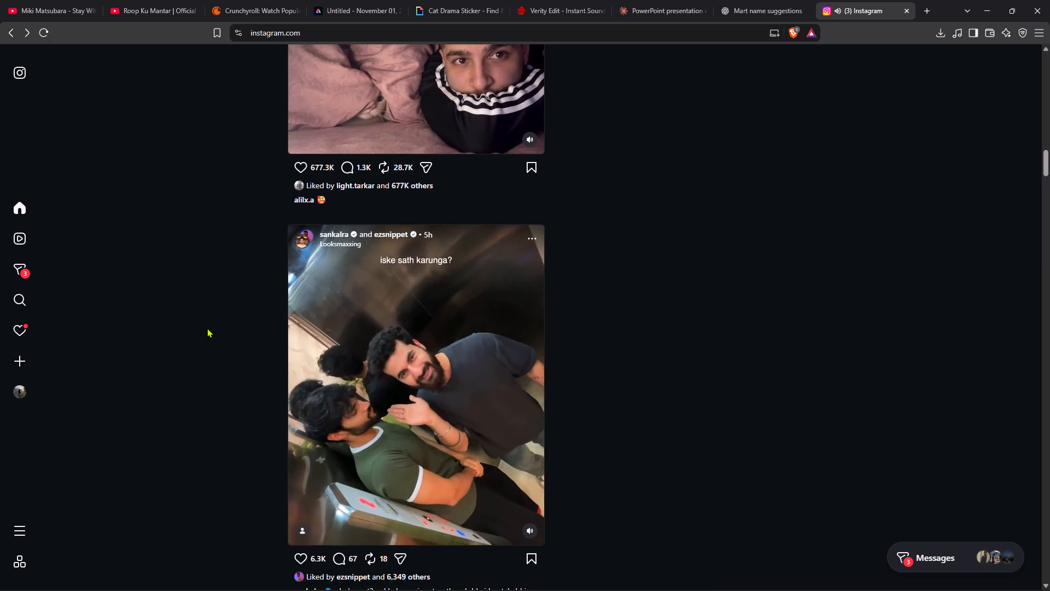
scroll(207, 328, down, 1)
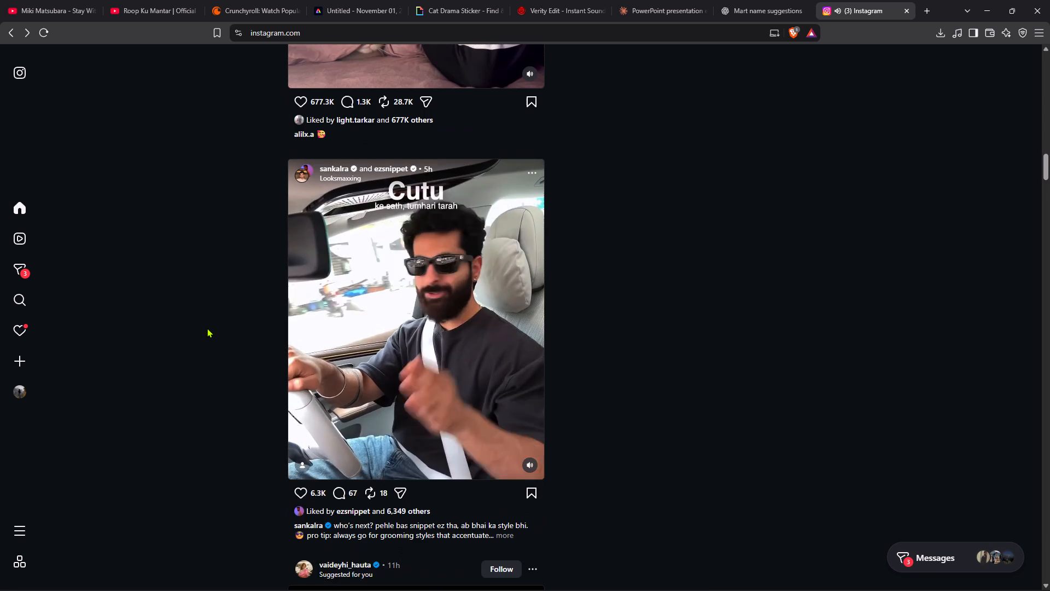
scroll(207, 328, down, 1)
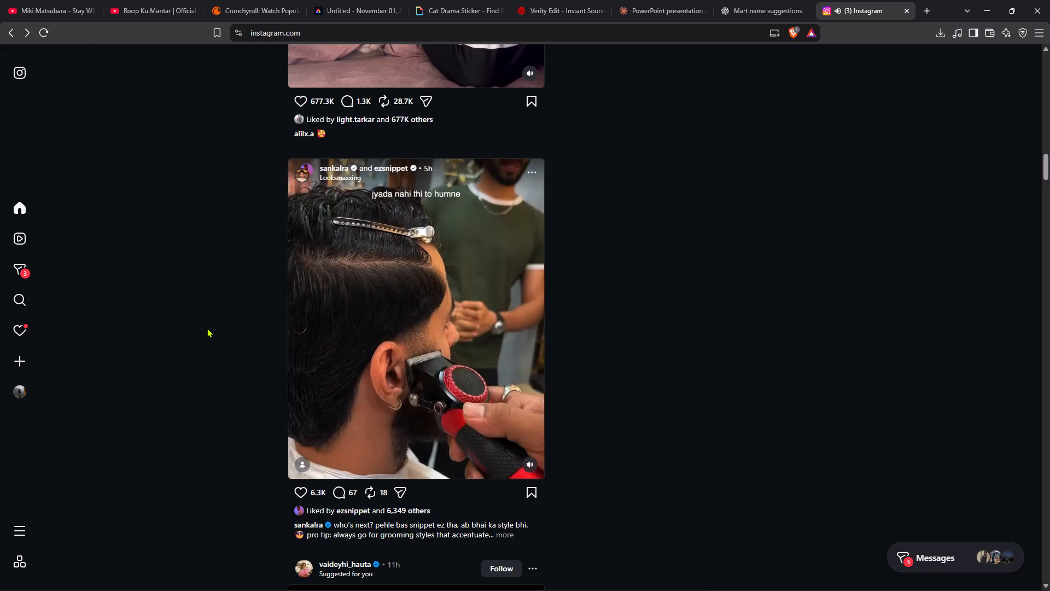
scroll(207, 328, down, 5)
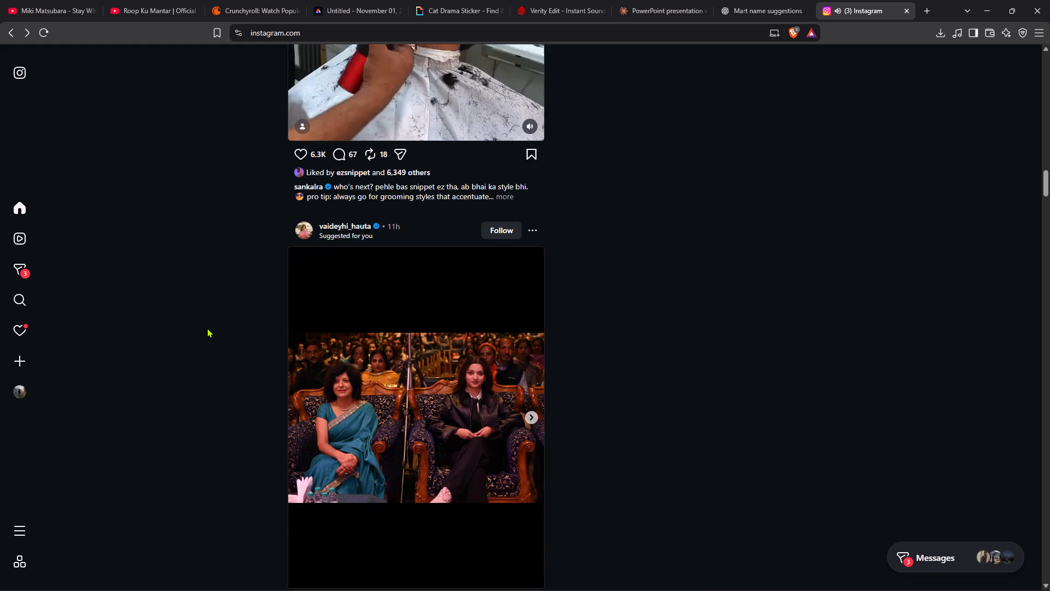
scroll(207, 328, down, 1)
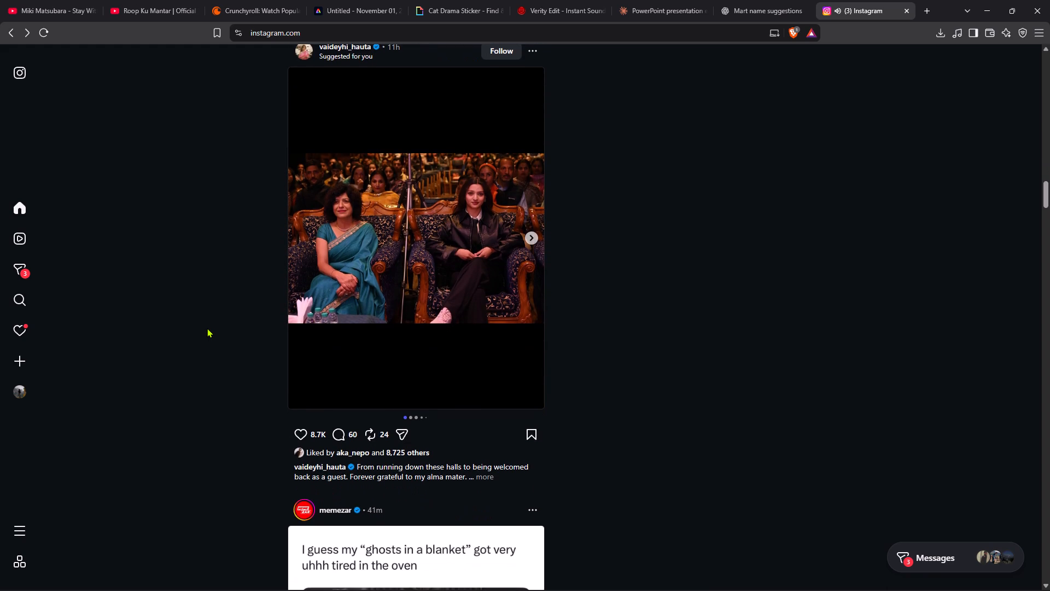
scroll(207, 328, down, 2)
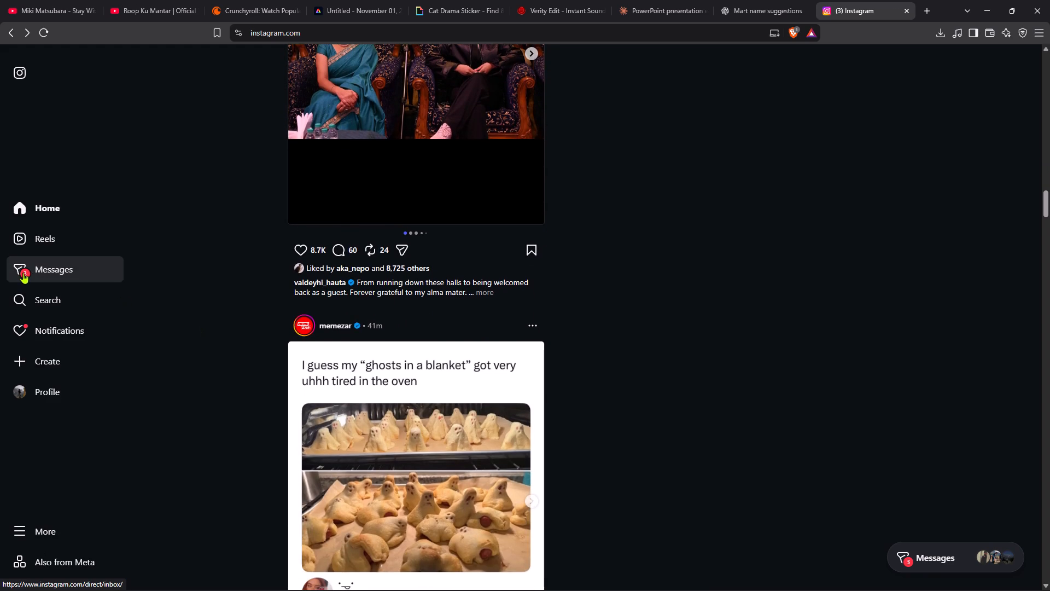
Open the Instagram direct messages inbox.
click(23, 273)
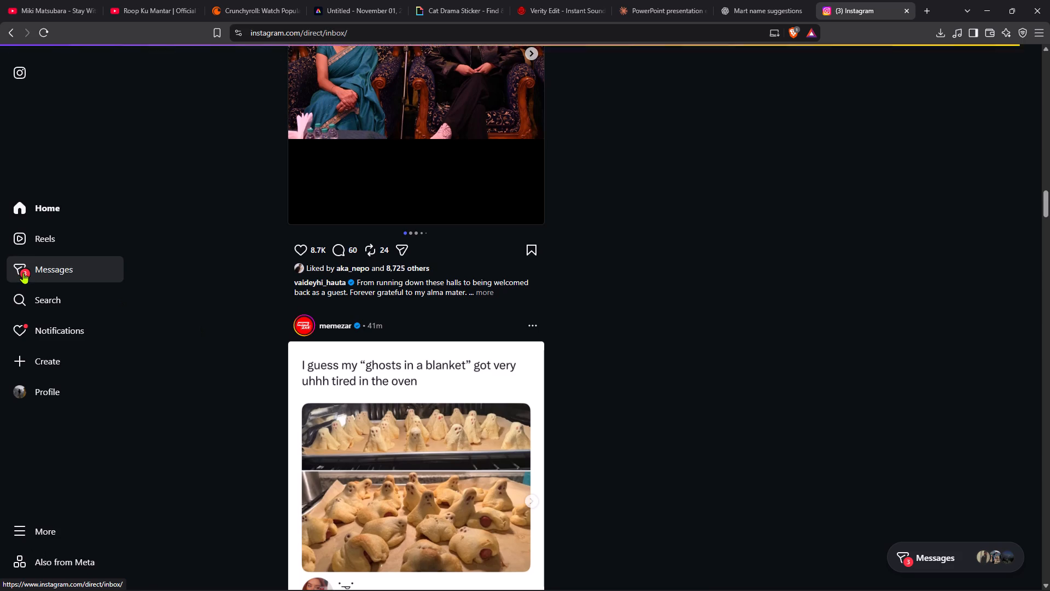
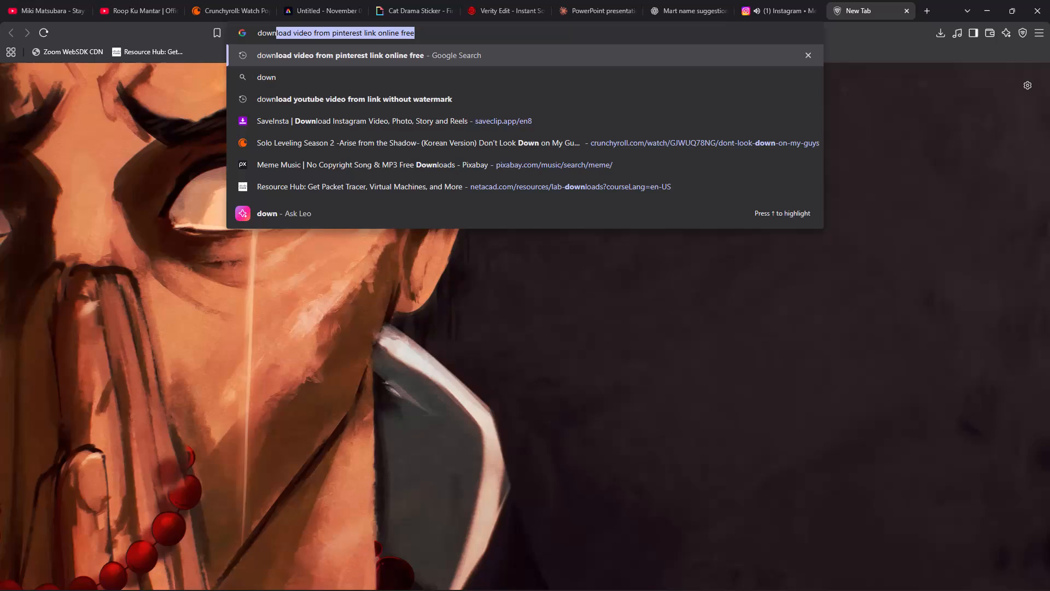
Open the SaveInsta downloader at saveclip.app, fetch the video from the copied Instagram link, and dismiss the overlay.
click(478, 124)
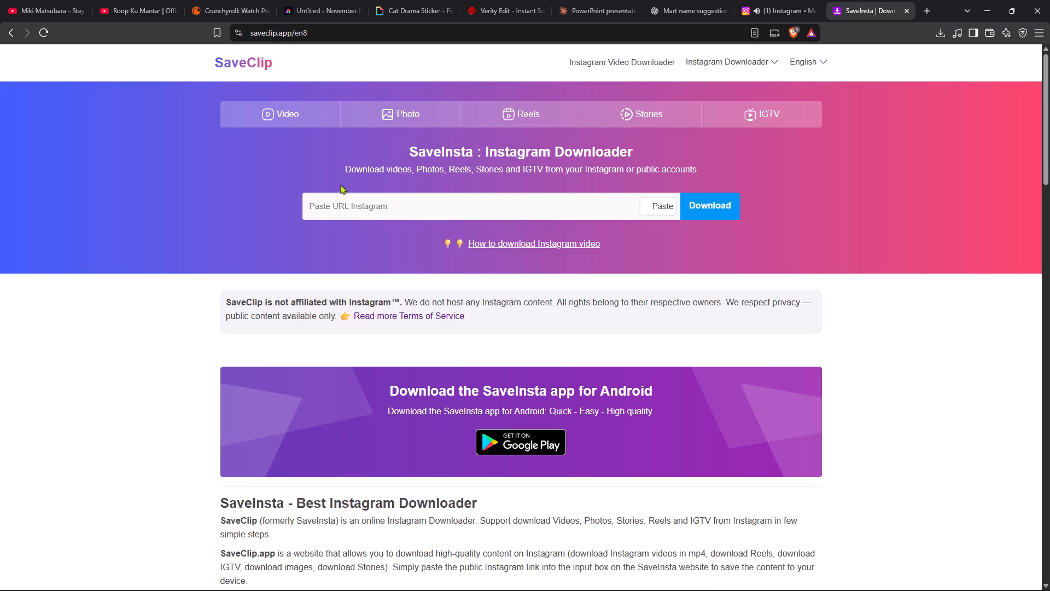
click(714, 210)
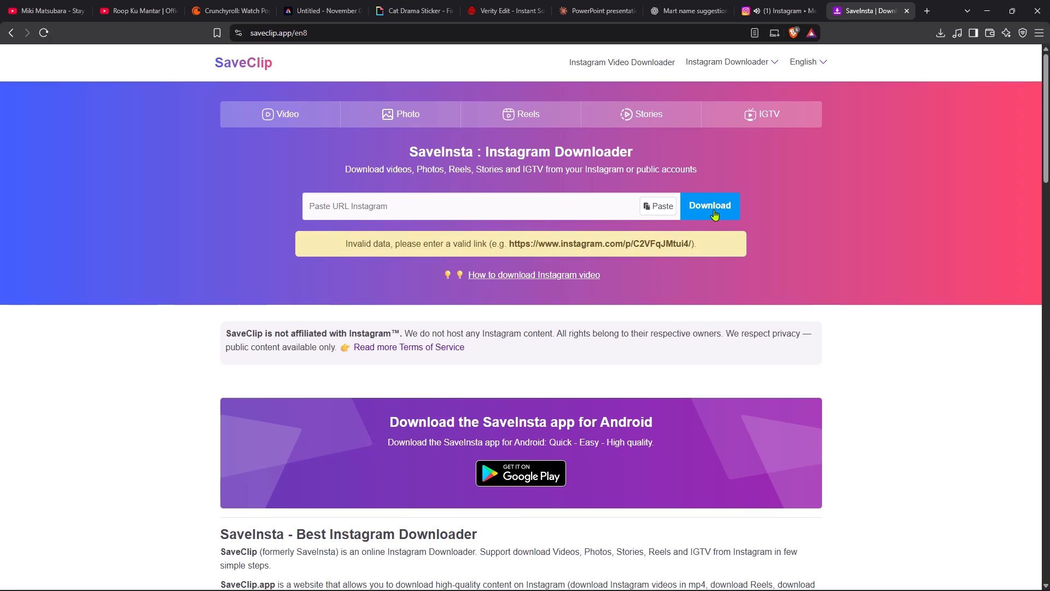
click(714, 210)
click(569, 205)
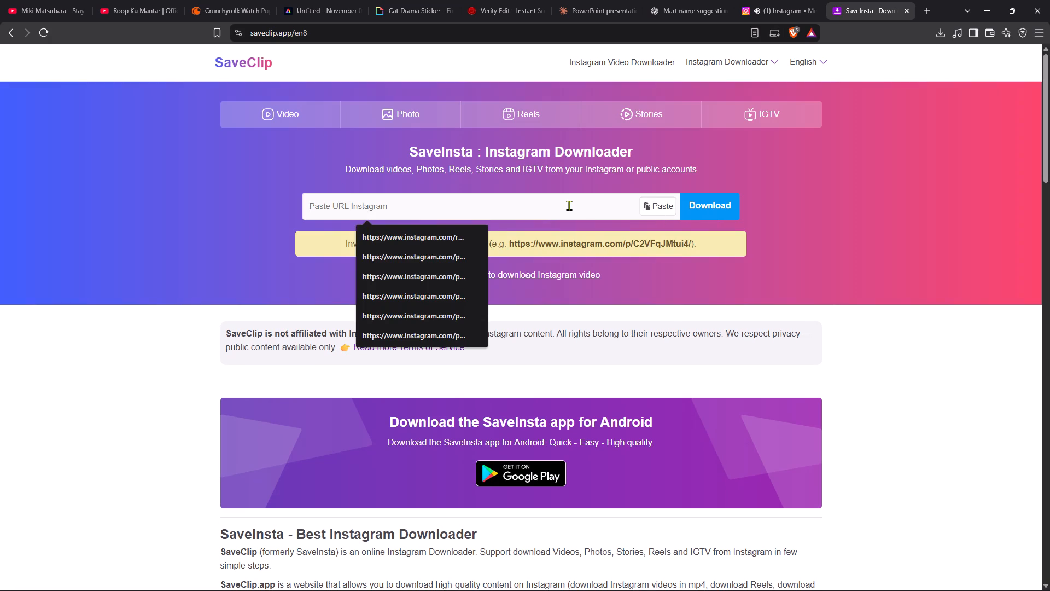
key(ctrl+v)
click(720, 211)
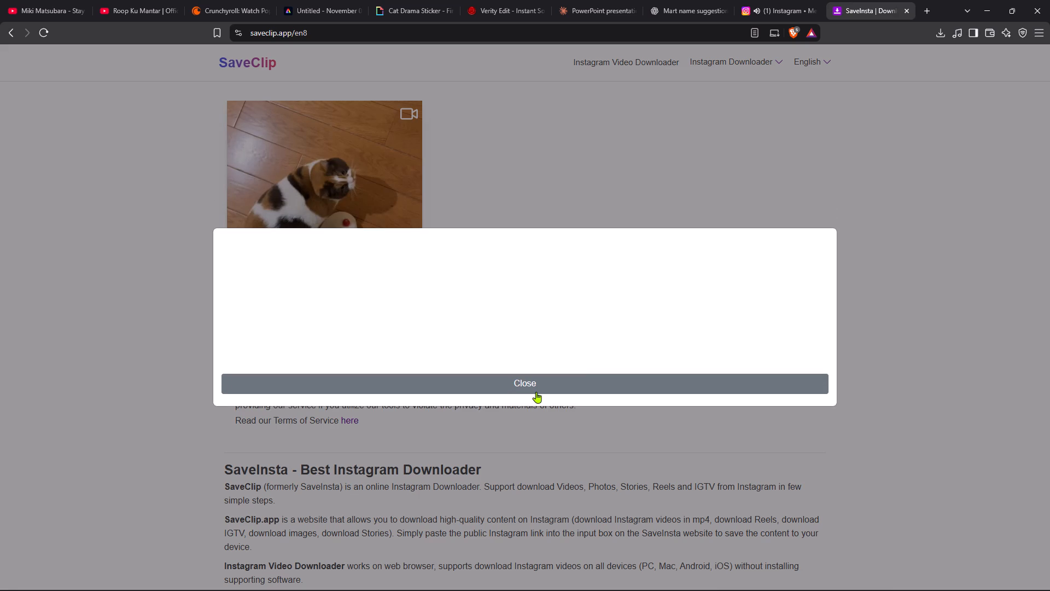
click(543, 384)
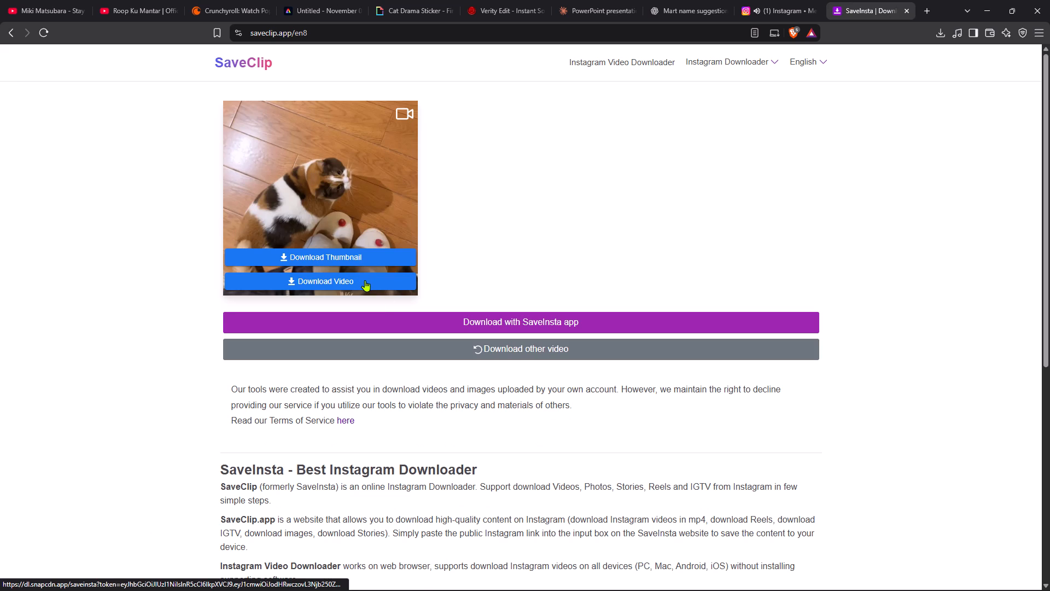
Start downloading the fetched cat video as an MP4 and clear its suggested file name.
click(365, 280)
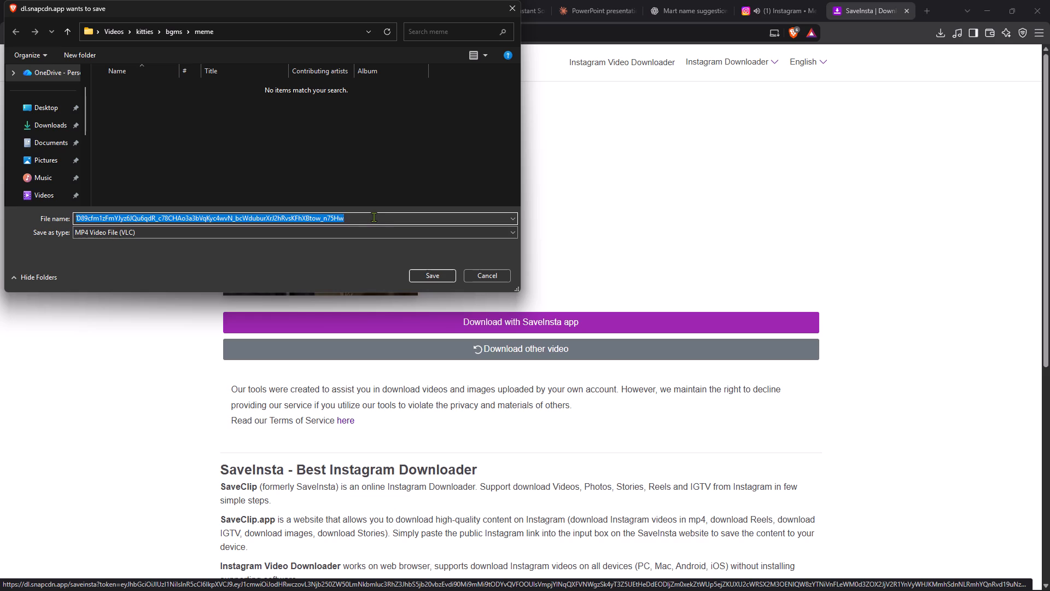
key(BackSpace)
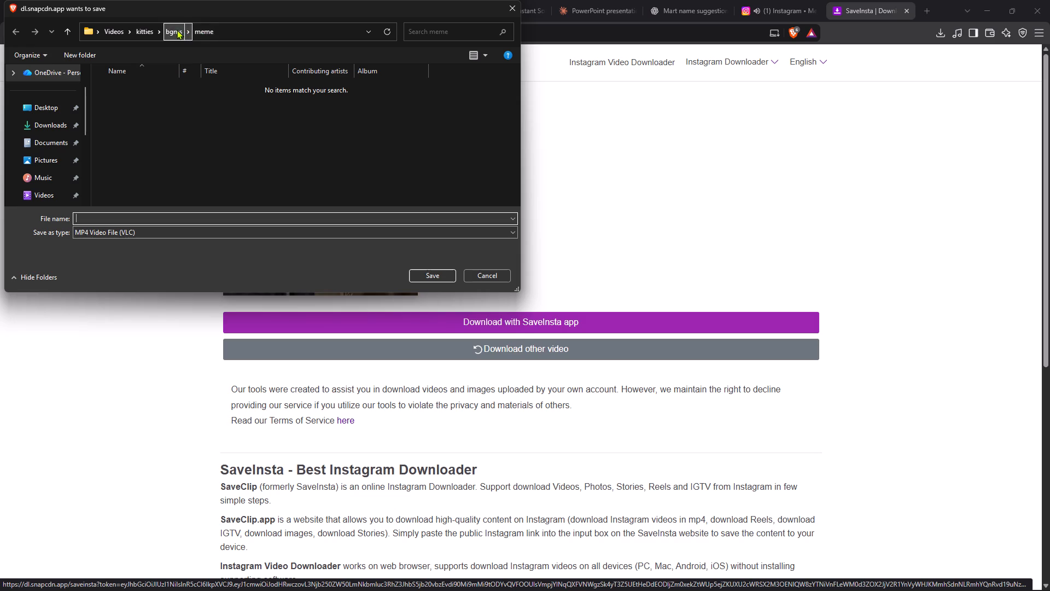
Save the downloaded cat video as "cat loaf" in the Raw folder inside Videos > kitties.
click(144, 28)
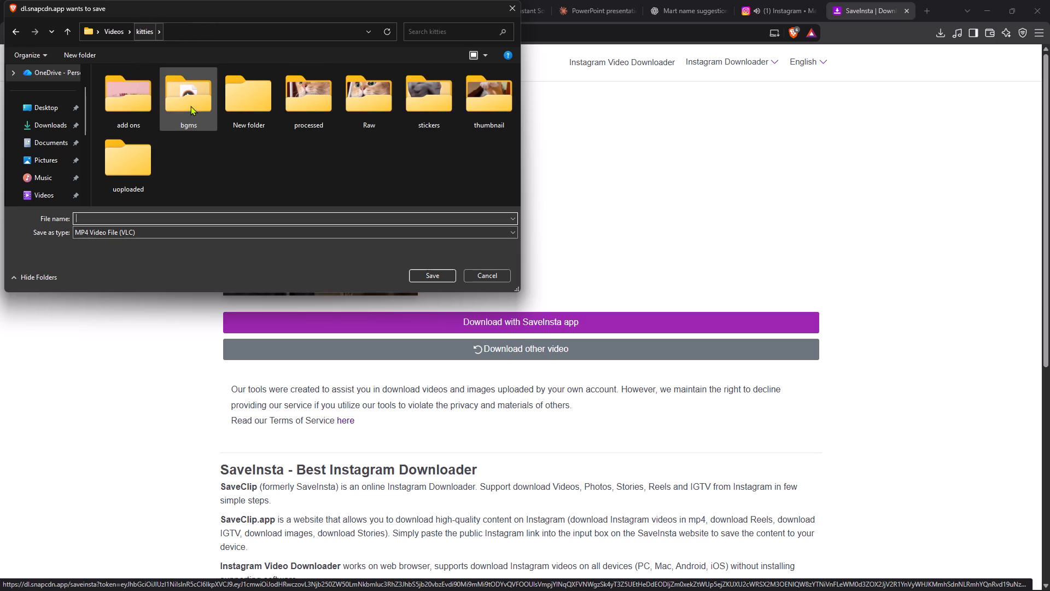
click(381, 113)
double_click(375, 111)
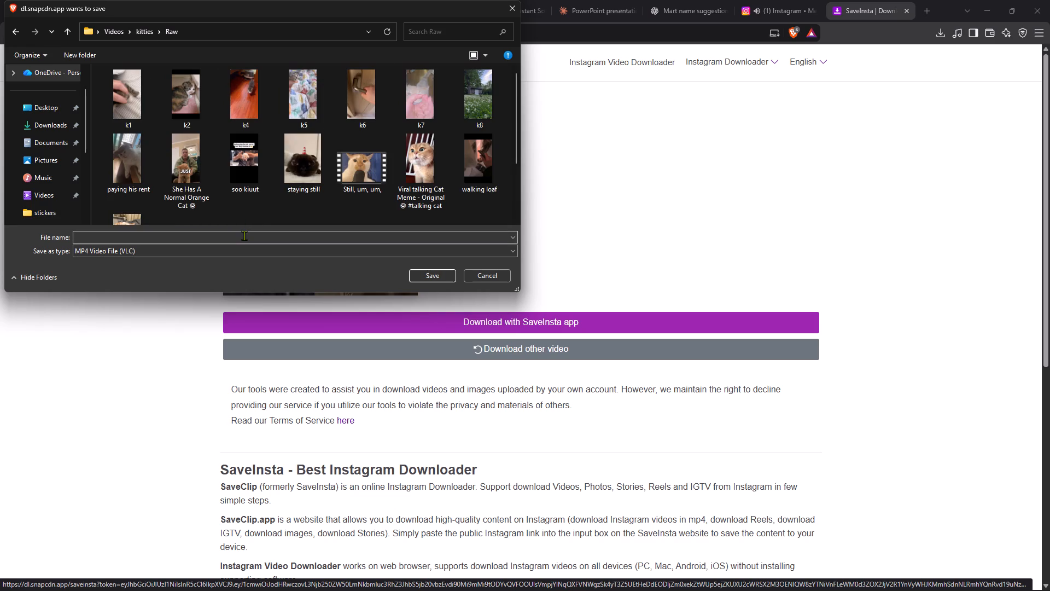
text(ca)
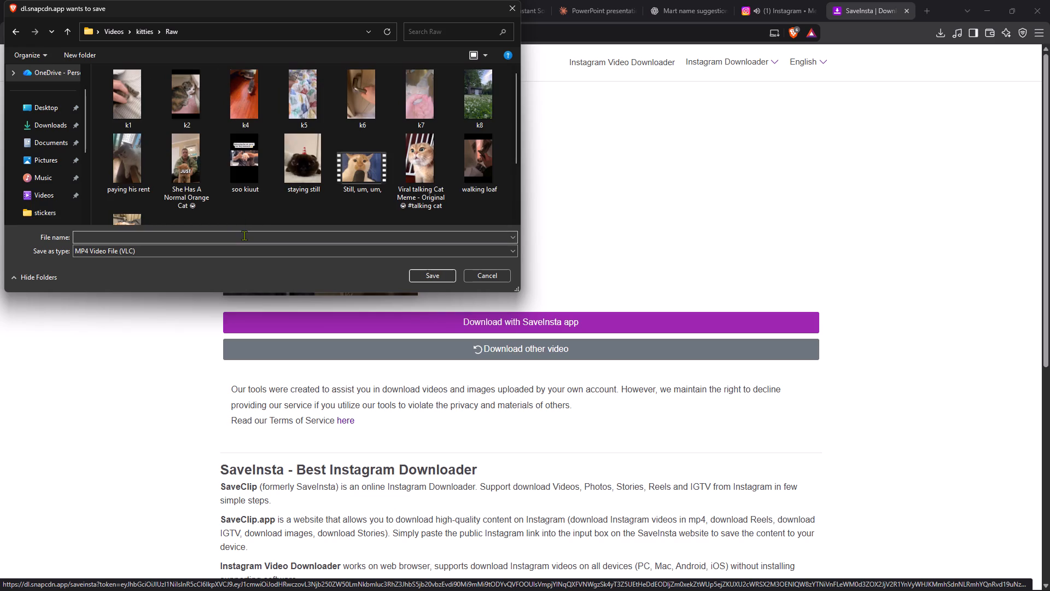
click(244, 235)
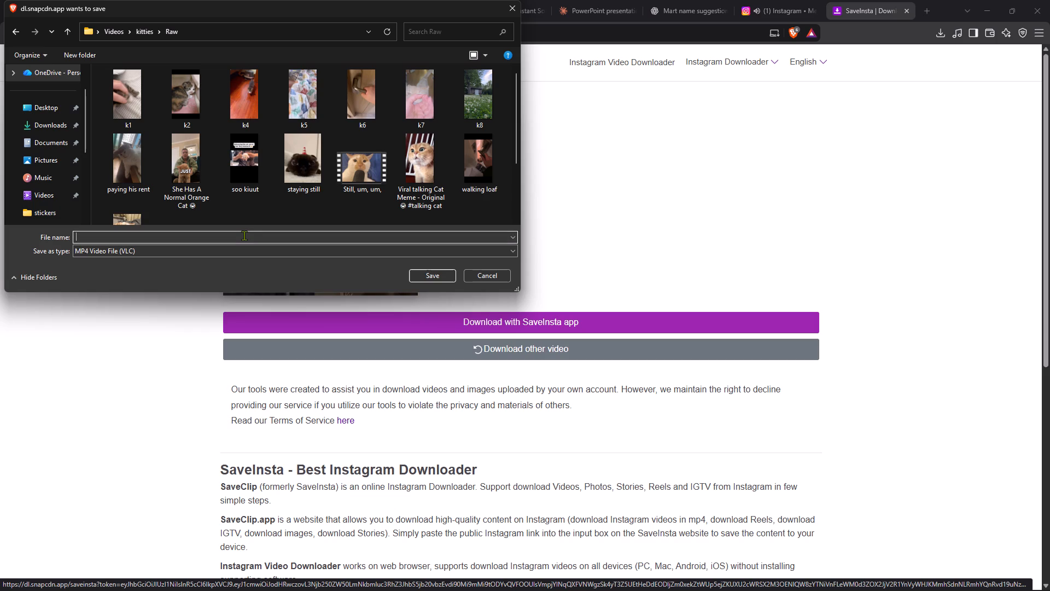
text(cat)
key(space)
text(loaf)
click(421, 272)
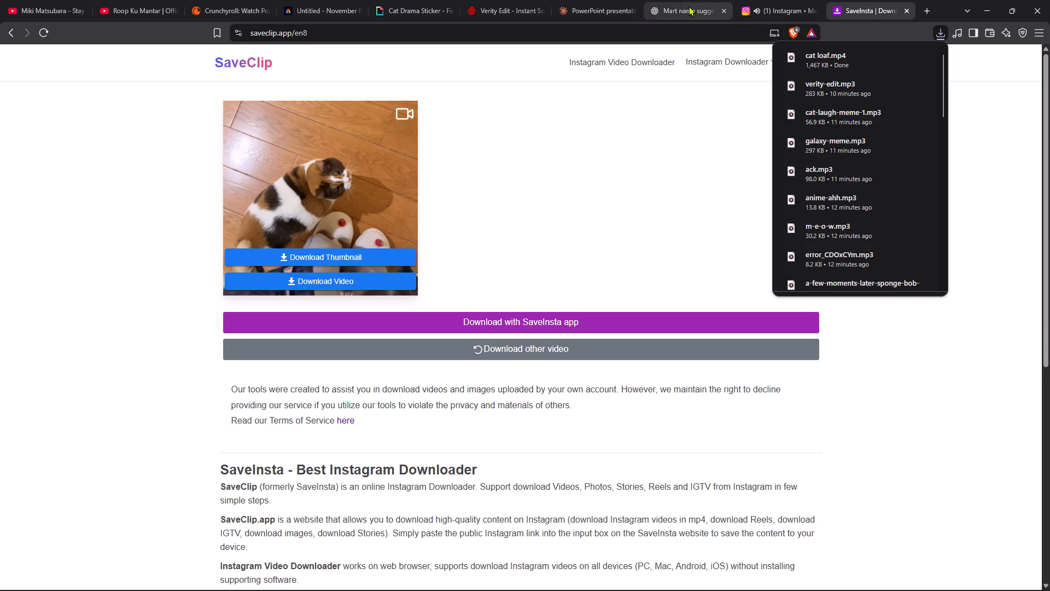
click(642, 197)
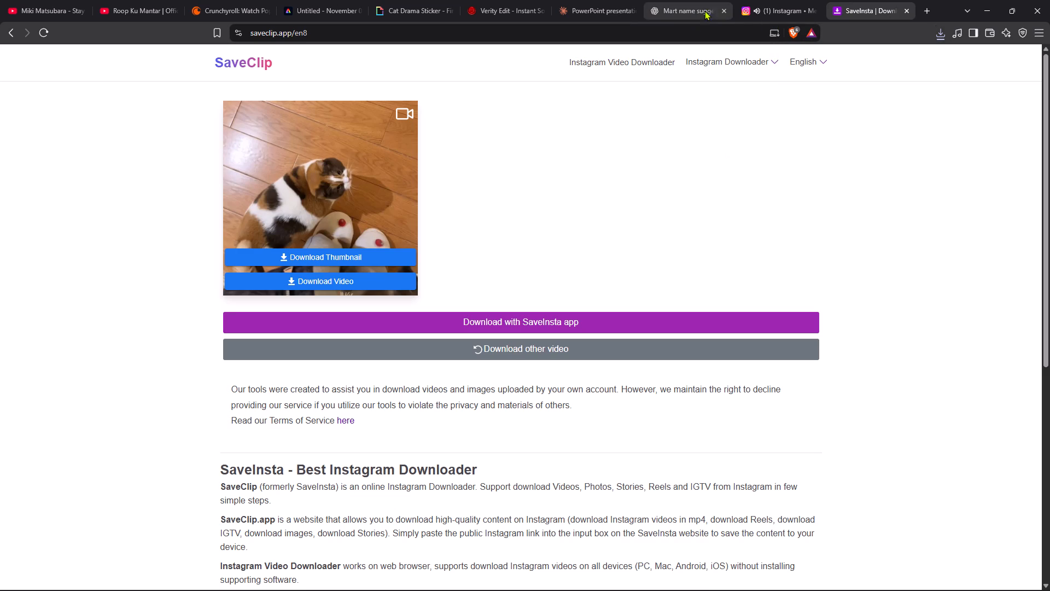
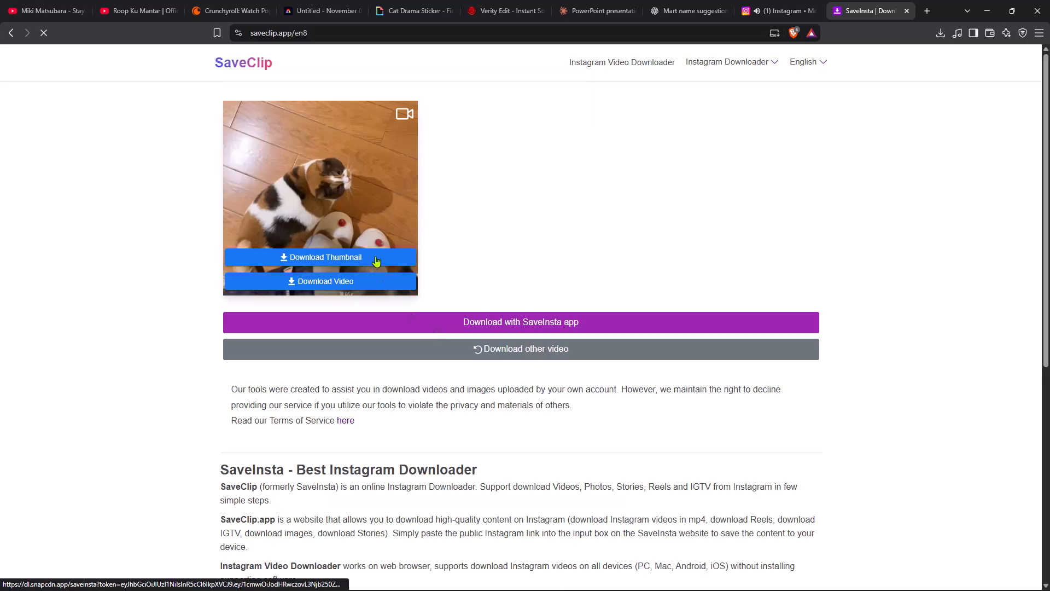
Download the calico cat video's thumbnail as a JPEG into the Videos > kitties > thumbnail folder, keeping its suggested file name.
click(375, 256)
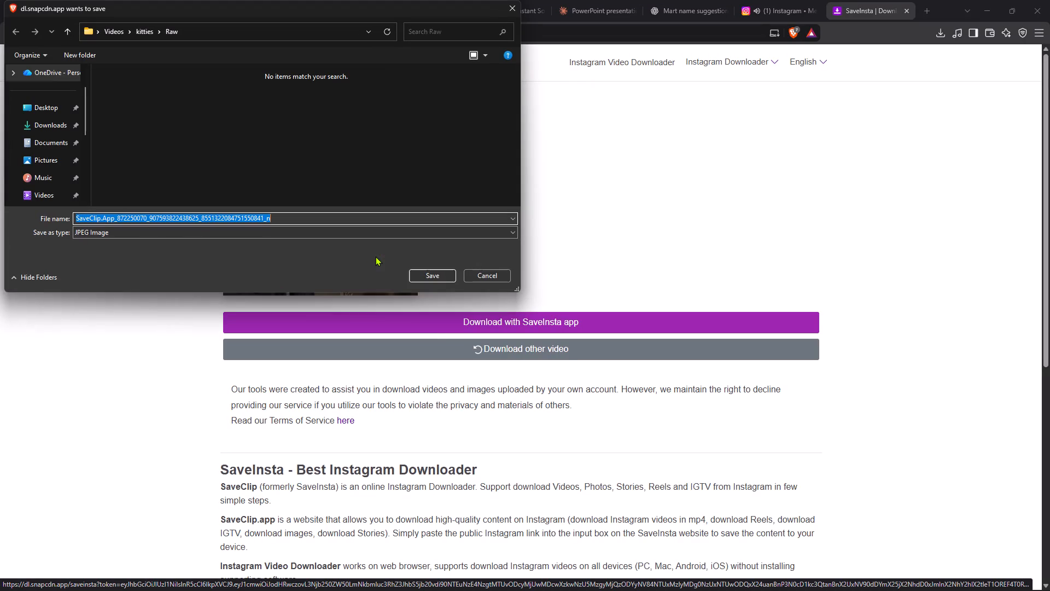
double_click(145, 35)
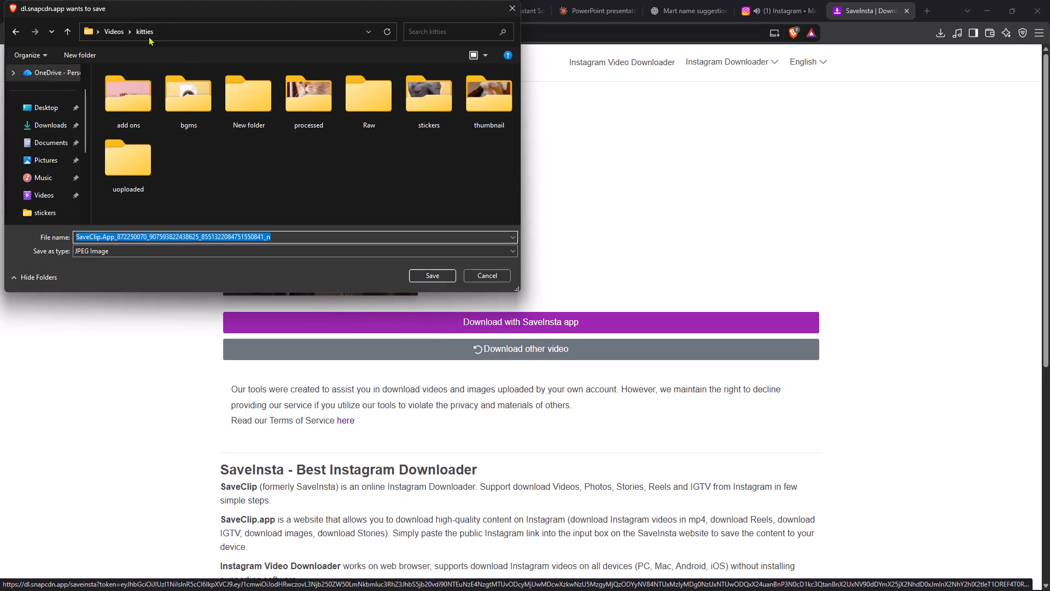
double_click(472, 104)
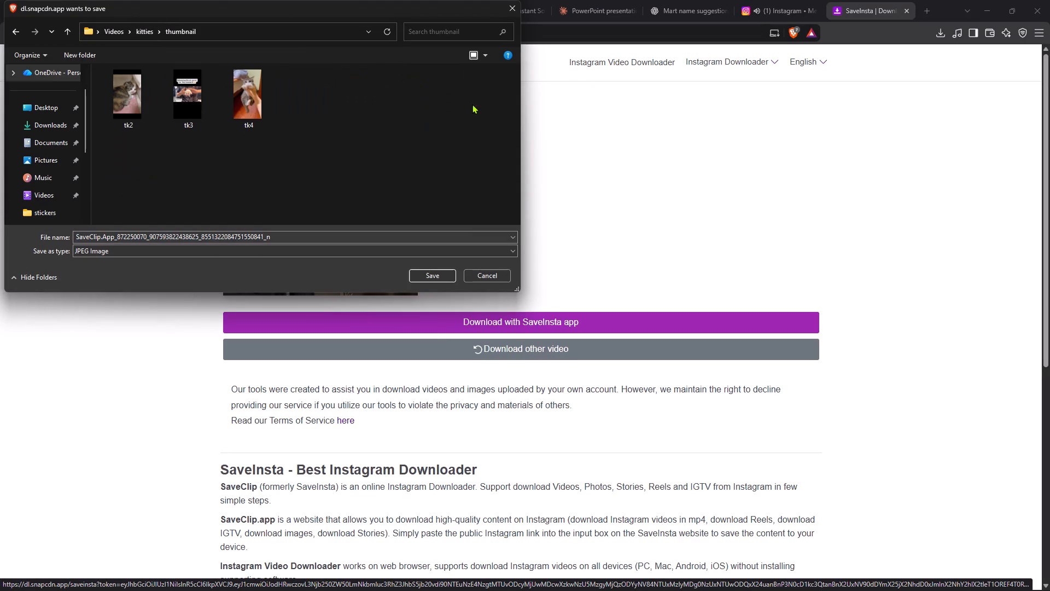
click(392, 239)
double_click(392, 239)
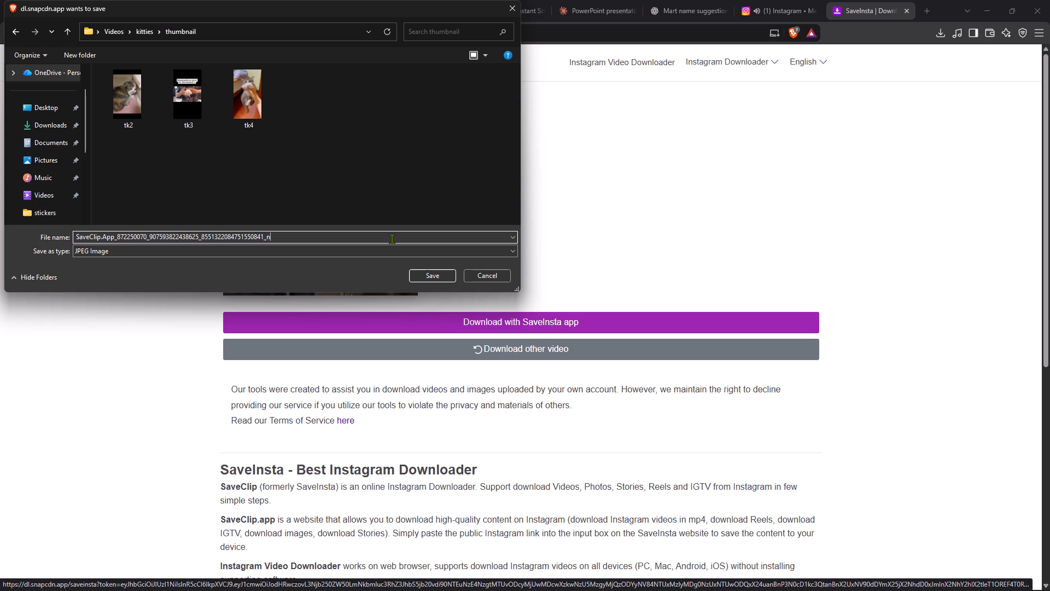
click(418, 270)
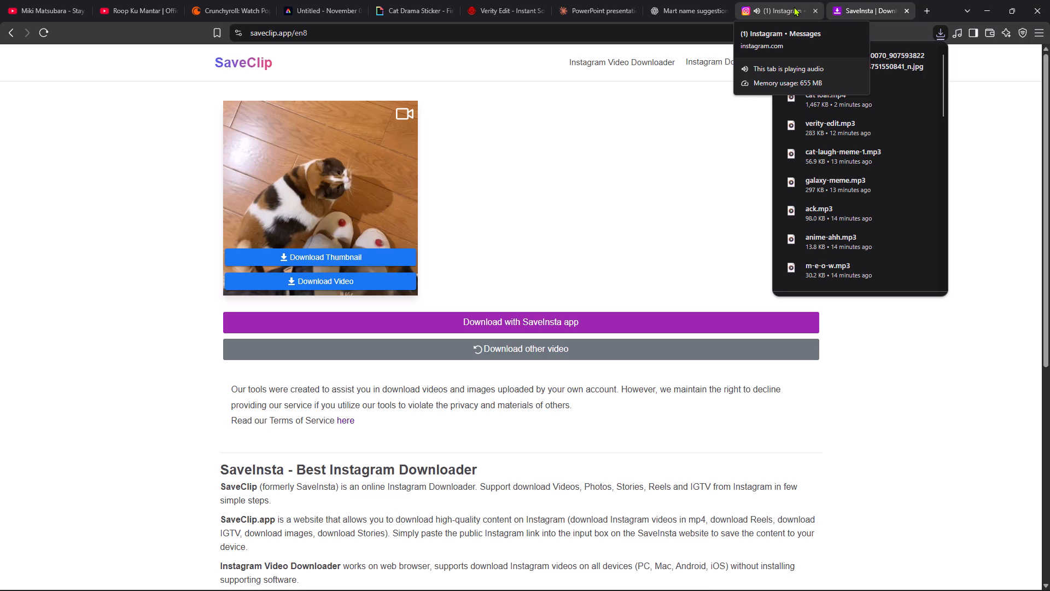
click(878, 0)
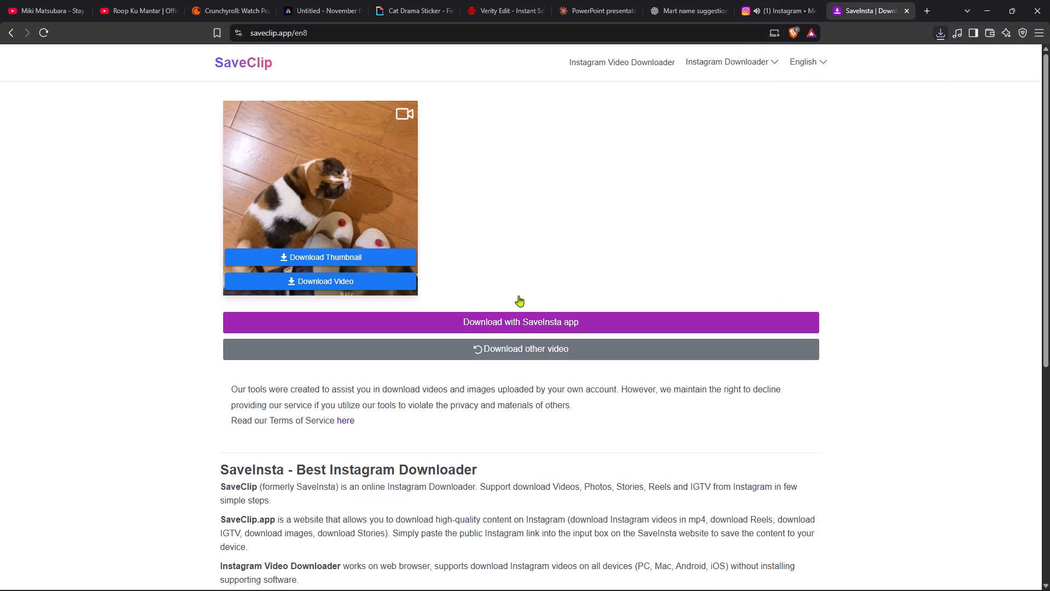
click(481, 347)
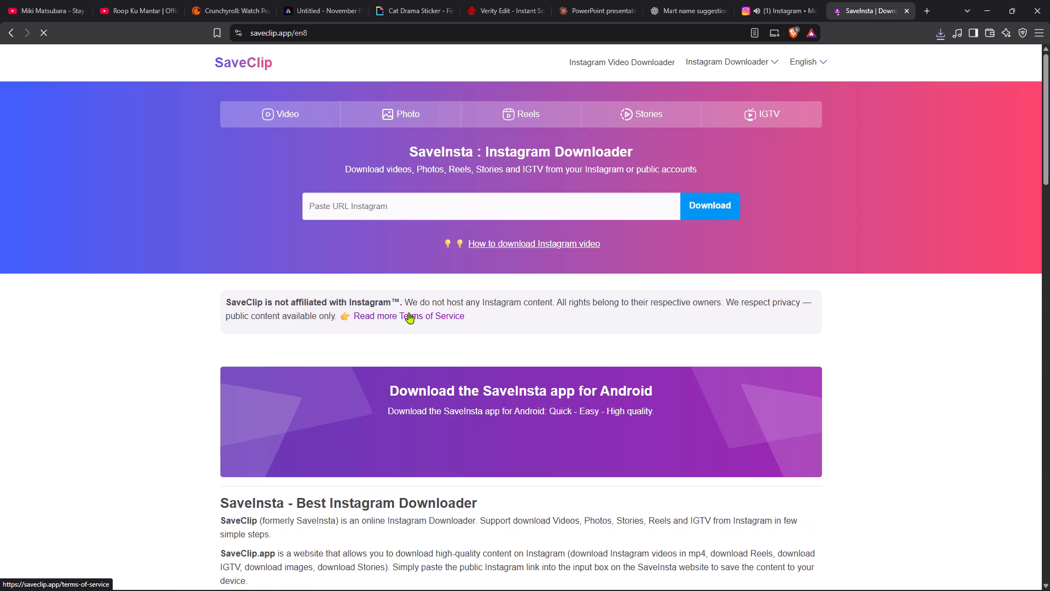
click(499, 206)
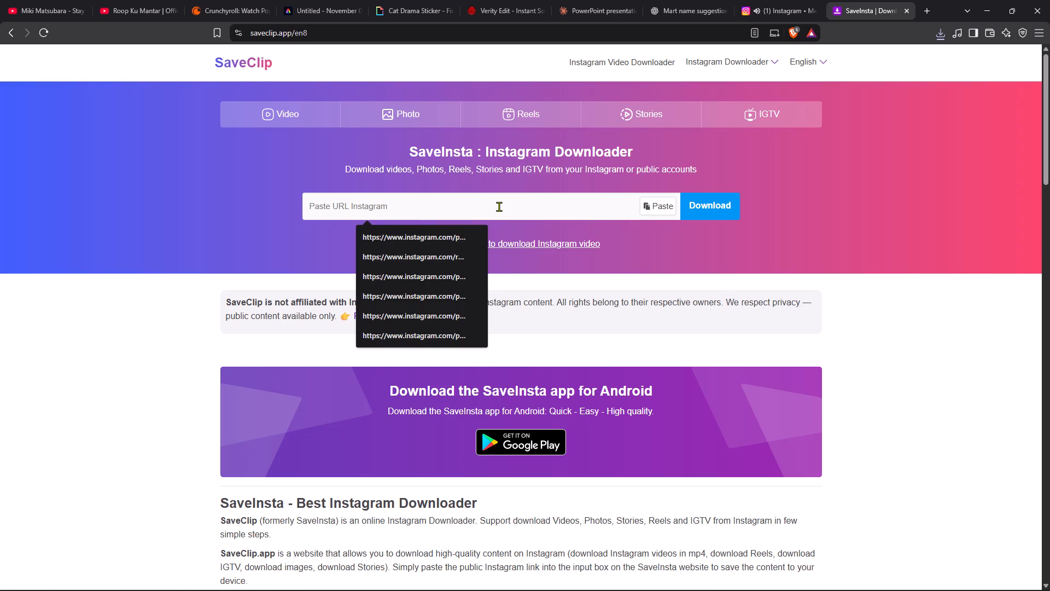
key(ctrl+v)
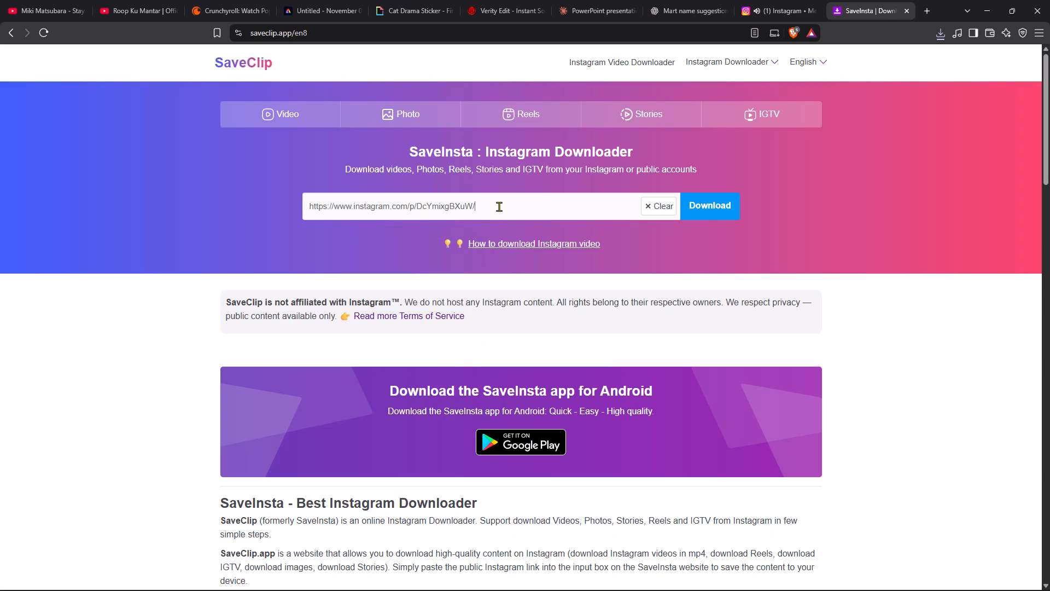
click(694, 210)
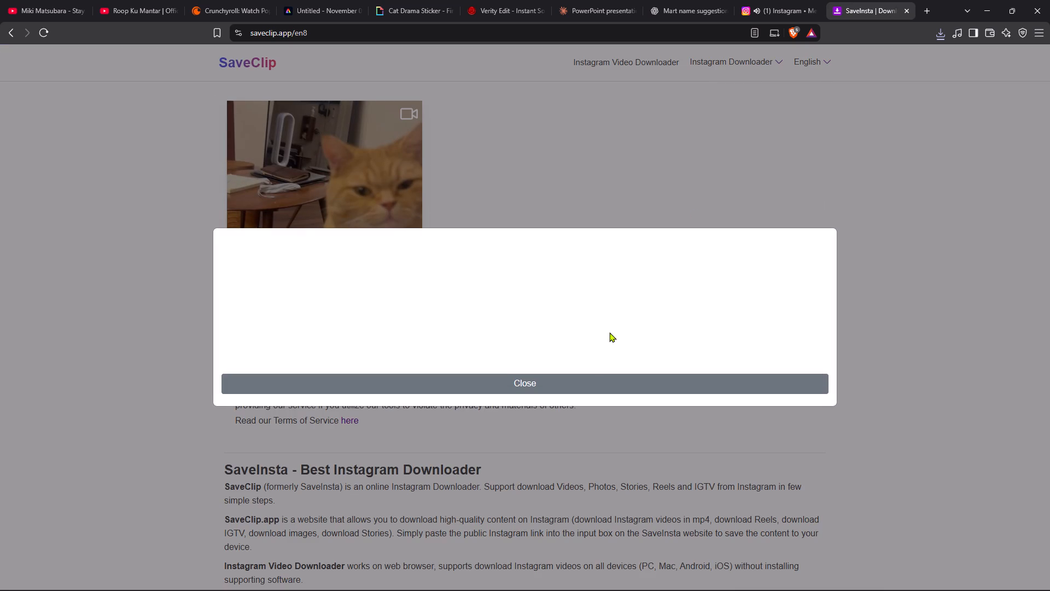
click(582, 386)
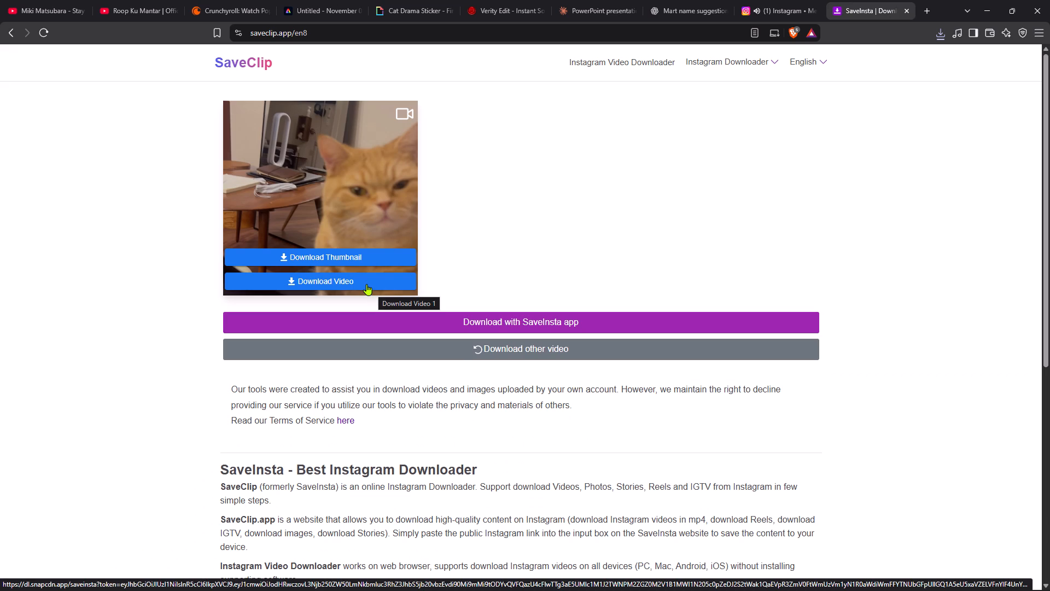
Start downloading the orange cat video as an MP4 and clear its entire suggested file name.
click(366, 284)
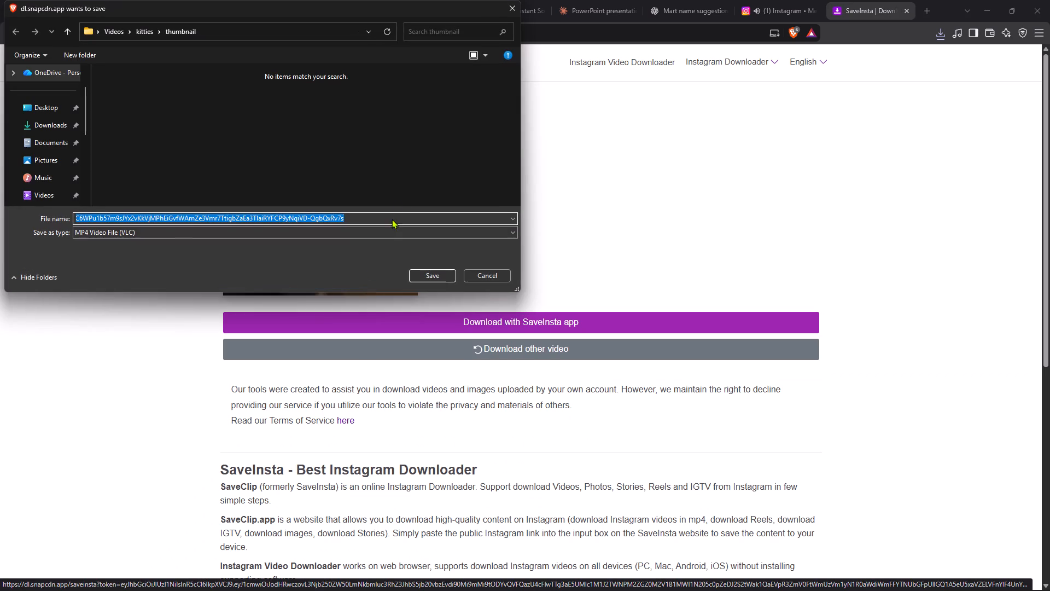
click(396, 219)
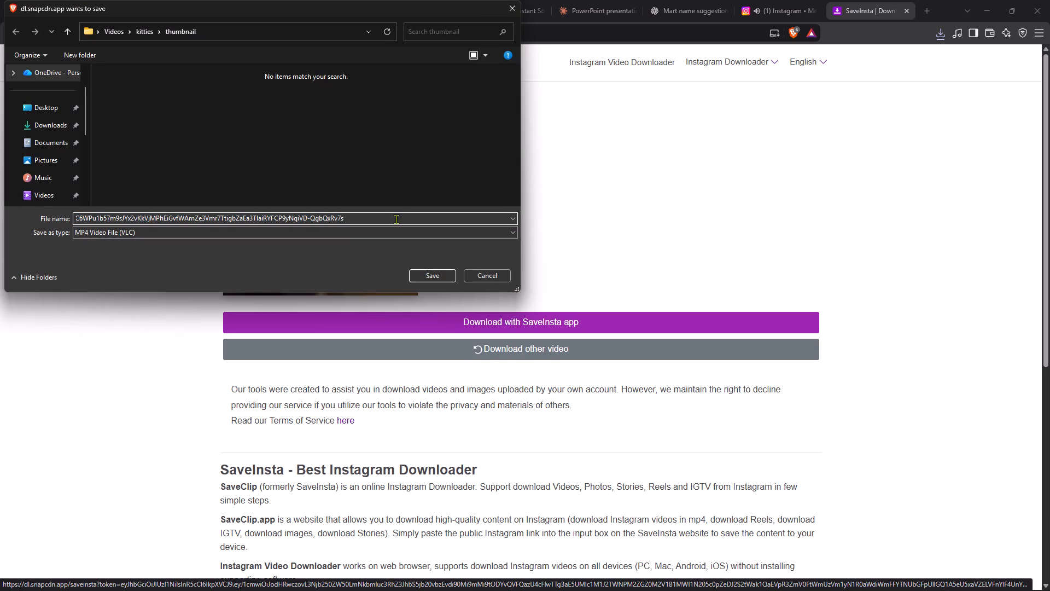
triple_click(396, 219)
triple_click(396, 219)
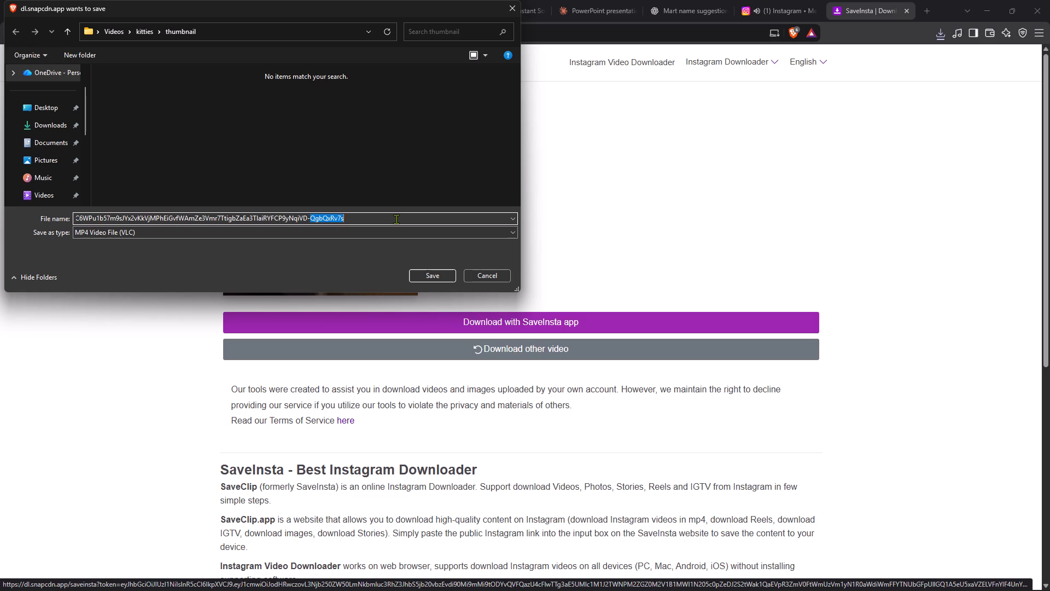
triple_click(293, 221)
double_click(293, 221)
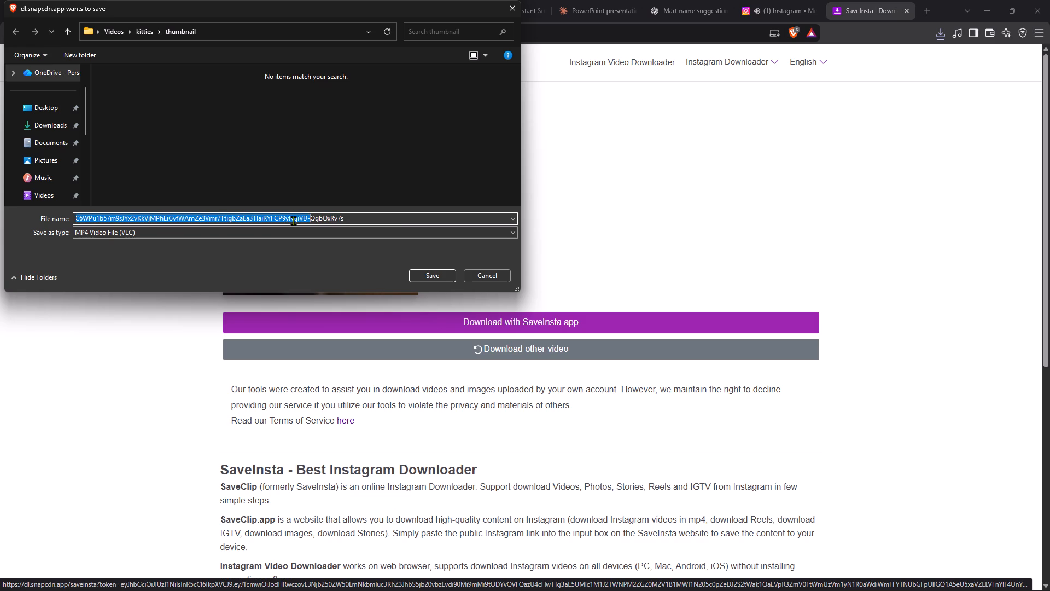
key(BackSpace)
key(Right)
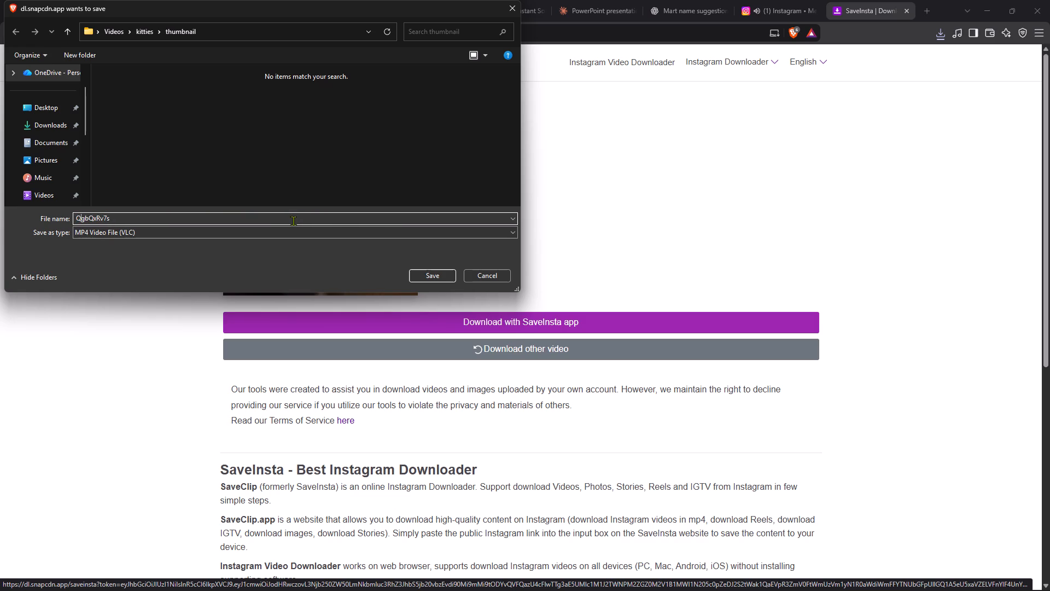
key(Right)
key(Right)
key(Right)
key(Right)
key(Right)
key(Right)
key(Right)
key(Right)
key(Right)
key(Right)
key(Right)
key(Right)
key(Right)
key(Right)
key(BackSpace)
key(BackSpace)
key(BackSpace)
key(BackSpace)
key(BackSpace)
key(BackSpace)
key(BackSpace)
key(BackSpace)
key(BackSpace)
key(BackSpace)
key(BackSpace)
key(BackSpace)
key(BackSpace)
key(BackSpace)
key(BackSpace)
Save the orange cat video as "intovert orange cat" in the Raw folder inside Videos > kitties.
double_click(148, 27)
double_click(371, 111)
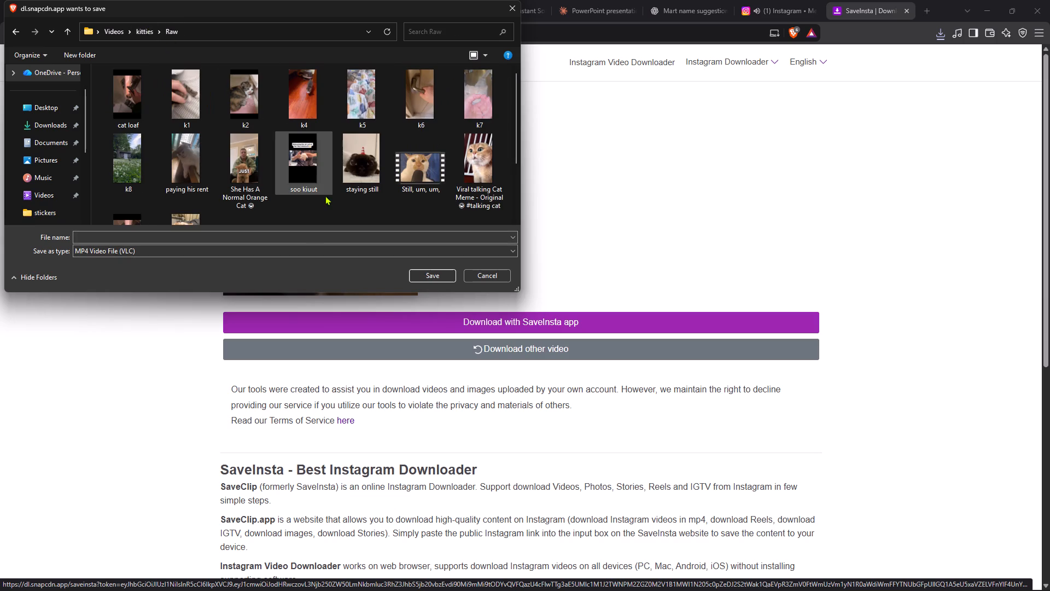
click(301, 238)
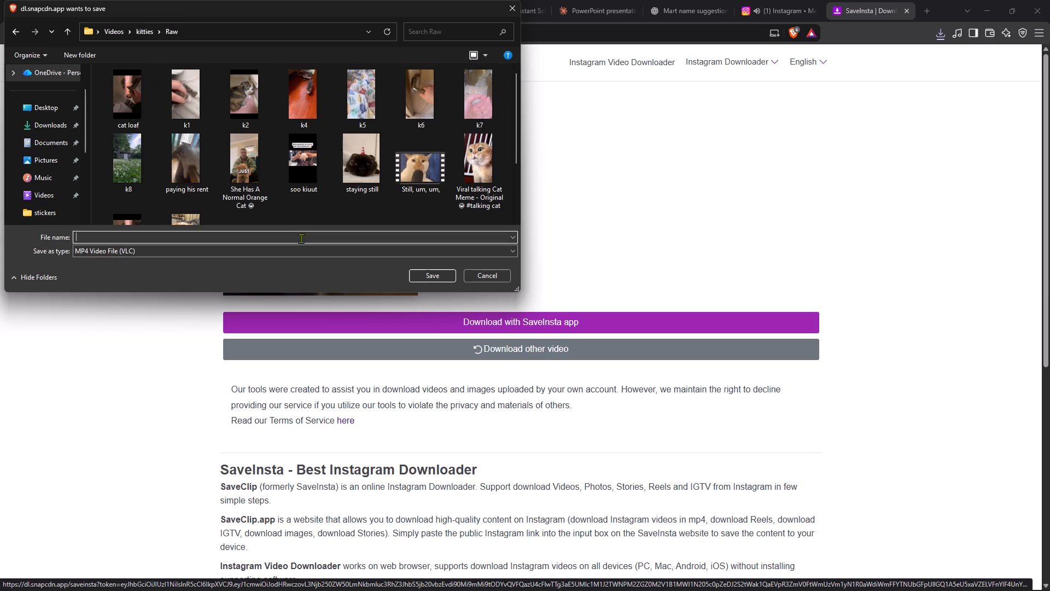
text(intovert orange cat)
key(Return)
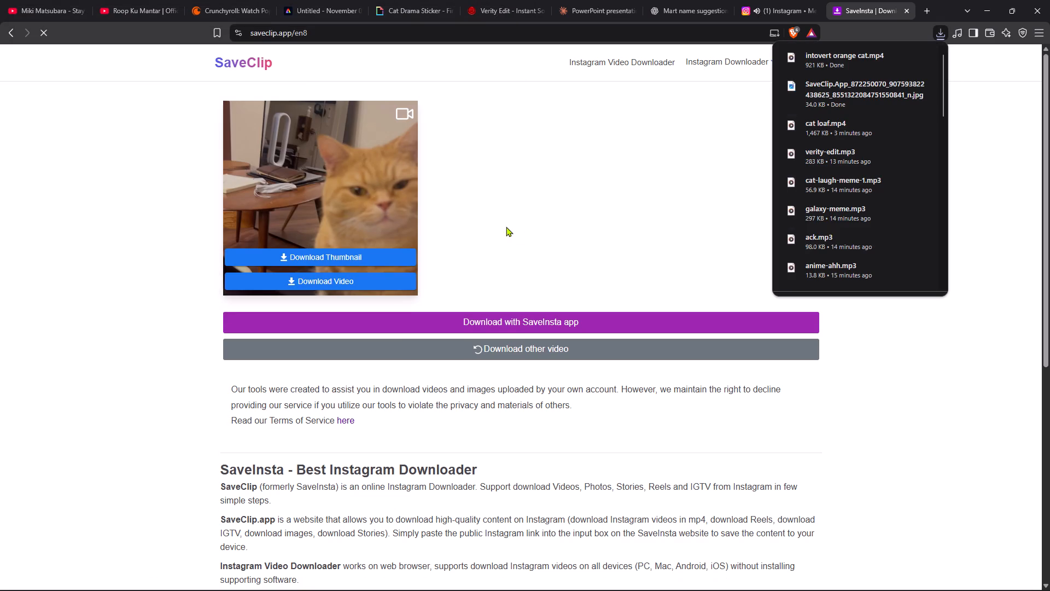
click(535, 237)
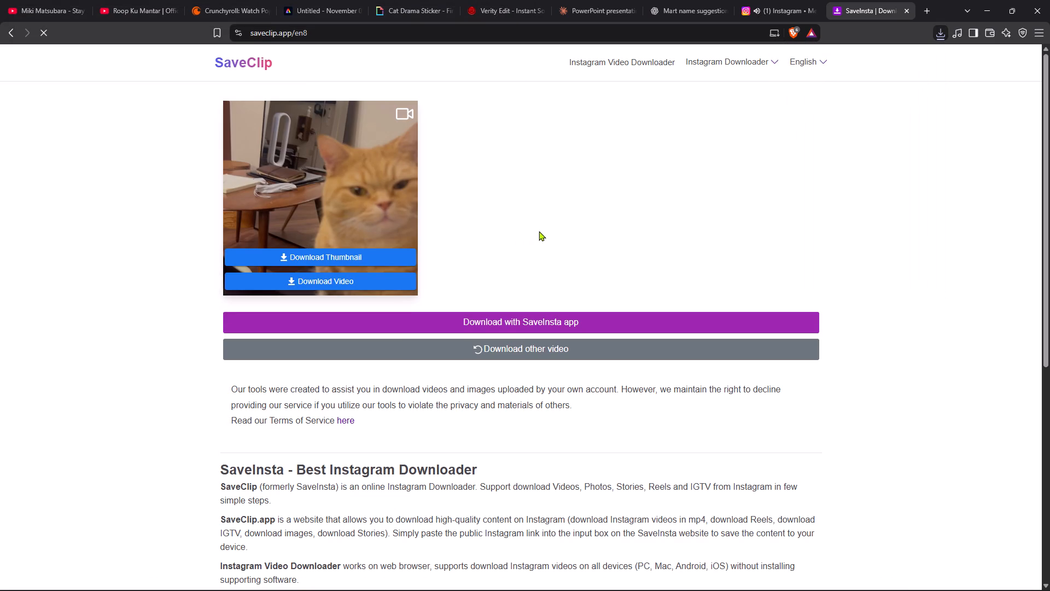
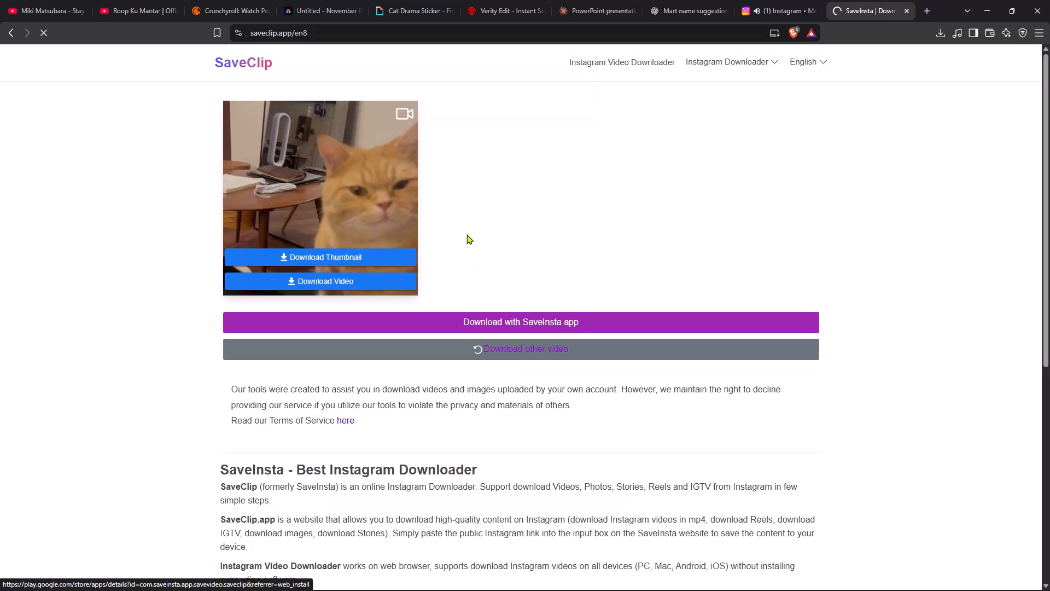
Fetch the copied Instagram post link in the SaveClip downloader and dismiss the ad overlay.
click(406, 213)
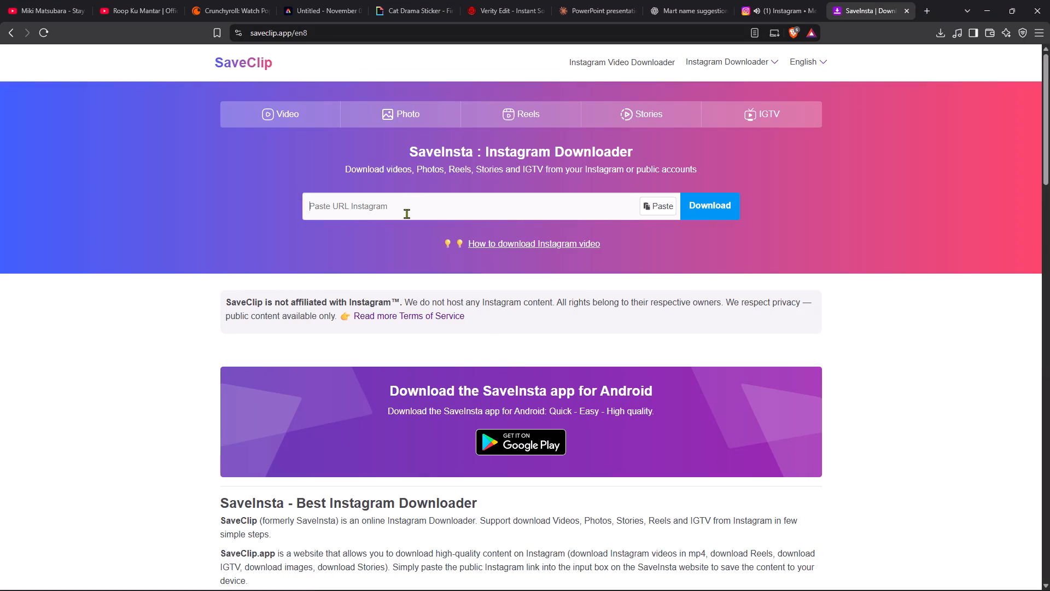
key(ctrl+v)
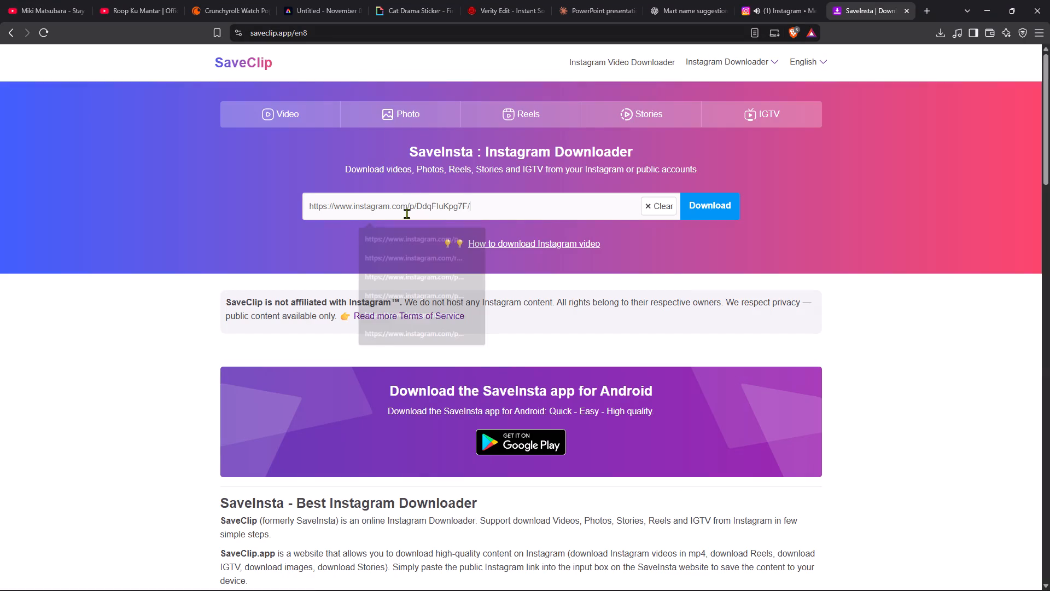
click(716, 208)
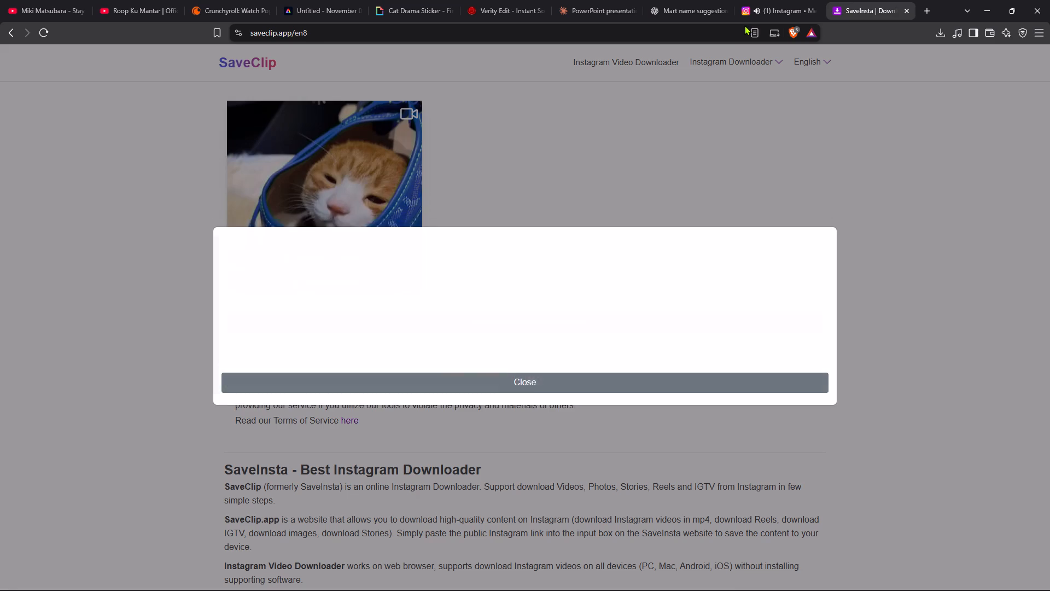
click(544, 380)
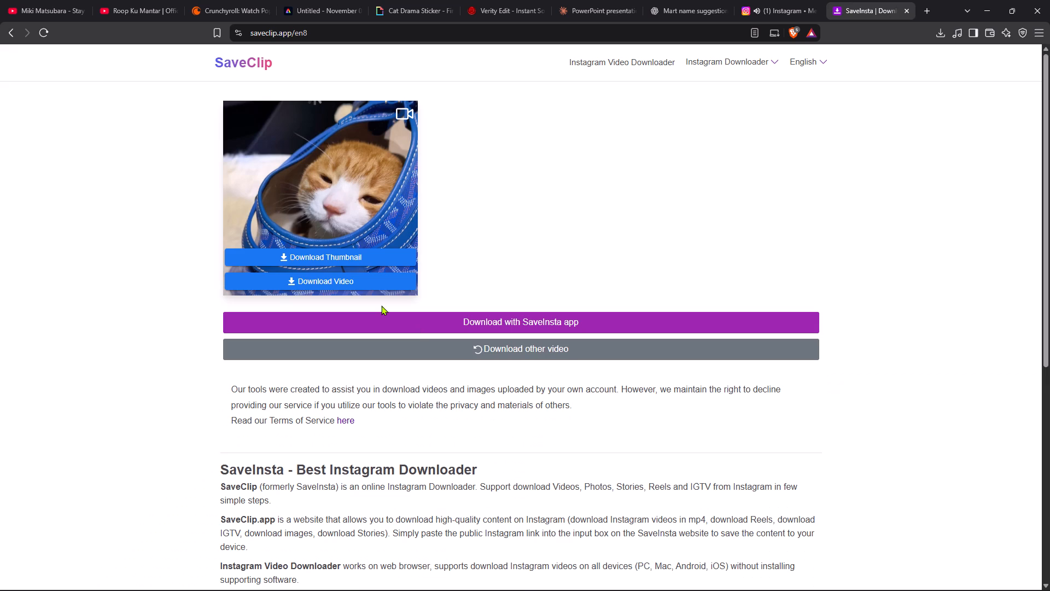
Download the video of the cat in the blue bag as "he just woke up!" into the Raw folder inside Videos > kitties.
click(352, 281)
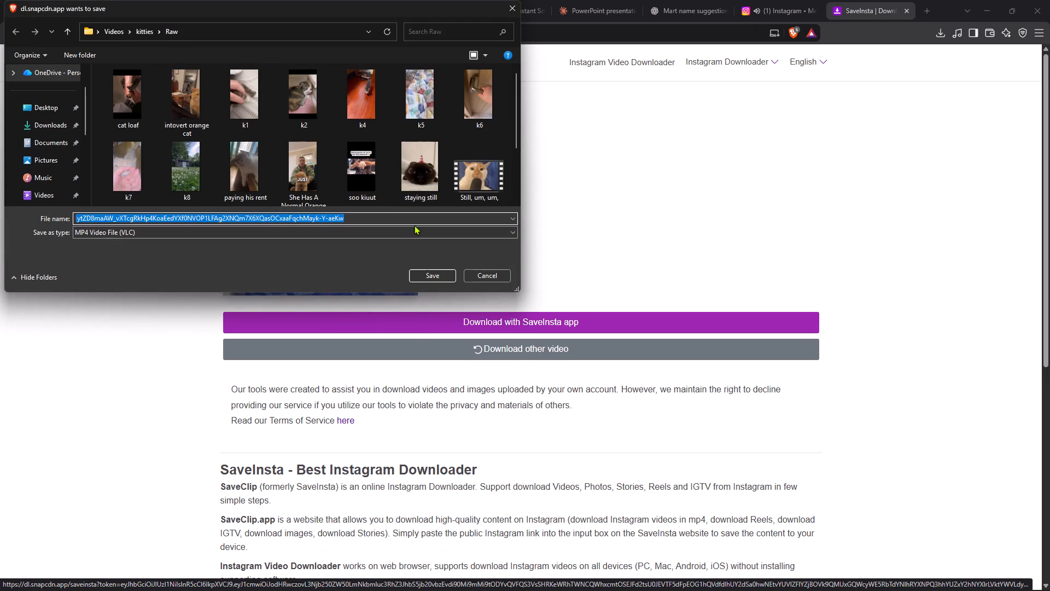
click(415, 219)
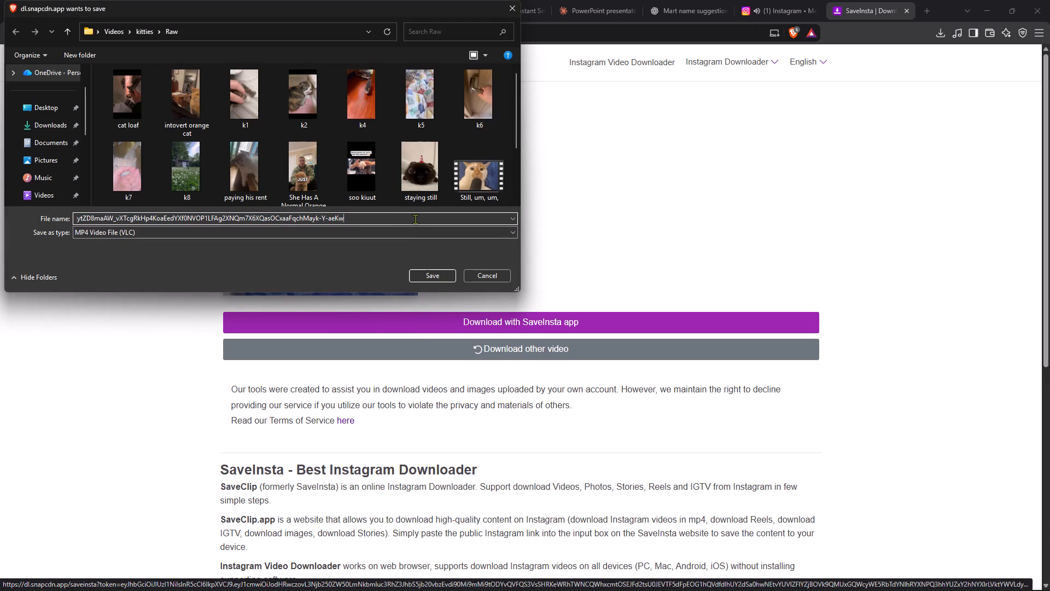
key(BackSpace)
key(BackSpace)
key(BackSpace)
key(BackSpace)
key(BackSpace)
key(BackSpace)
key(BackSpace)
key(BackSpace)
key(BackSpace)
key(BackSpace)
key(BackSpace)
key(BackSpace)
key(BackSpace)
key(BackSpace)
key(BackSpace)
key(BackSpace)
key(BackSpace)
key(BackSpace)
key(BackSpace)
key(BackSpace)
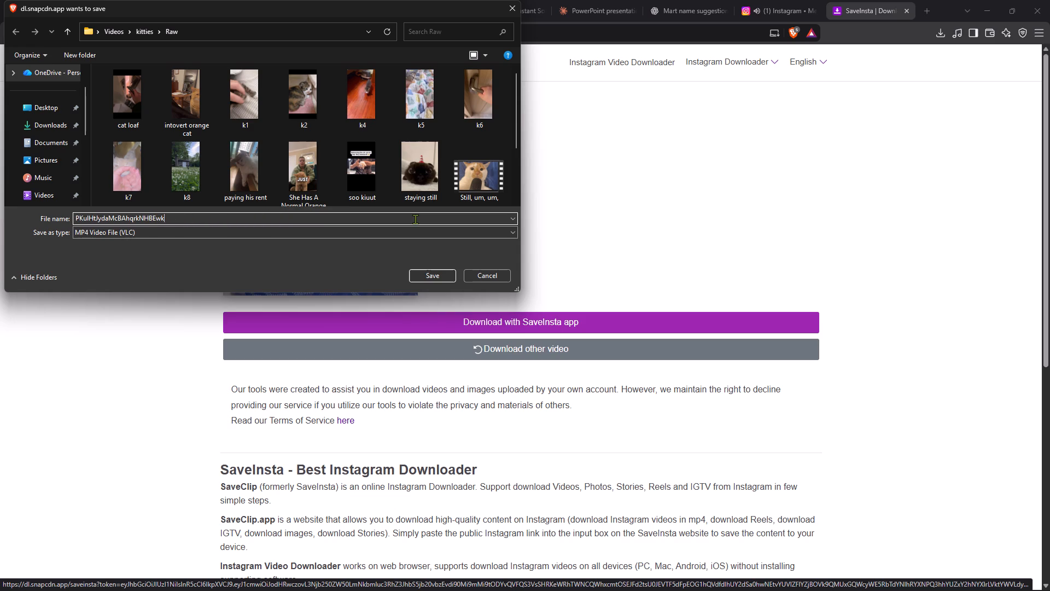
key(BackSpace)
key(BackSpace)
key(BackSpace)
key(BackSpace)
key(BackSpace)
key(BackSpace)
key(BackSpace)
key(BackSpace)
key(BackSpace)
key(BackSpace)
key(BackSpace)
key(BackSpace)
key(BackSpace)
key(BackSpace)
key(BackSpace)
key(BackSpace)
key(BackSpace)
key(BackSpace)
key(BackSpace)
key(BackSpace)
key(BackSpace)
key(BackSpace)
key(BackSpace)
key(BackSpace)
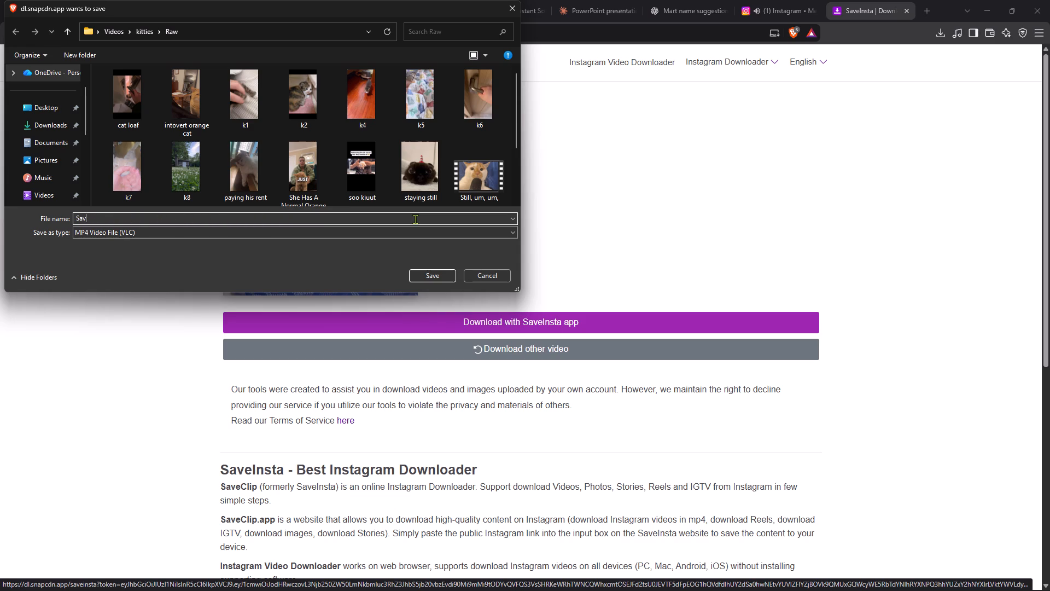
key(BackSpace)
key(BackSpace)
key(BackSpace)
key(BackSpace)
key(BackSpace)
key(BackSpace)
key(BackSpace)
key(BackSpace)
key(BackSpace)
key(BackSpace)
key(BackSpace)
key(BackSpace)
key(BackSpace)
key(BackSpace)
key(BackSpace)
key(BackSpace)
key(BackSpace)
key(BackSpace)
scroll(421, 165, down, 5)
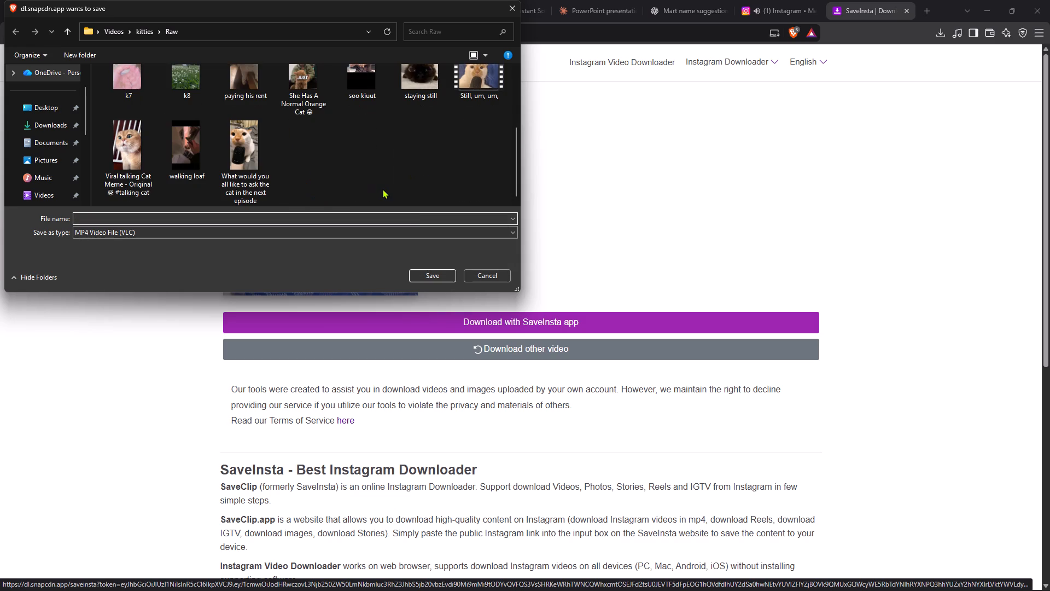
text(he just)
key(space)
text(woke up)
key(shift+exclam)
click(427, 279)
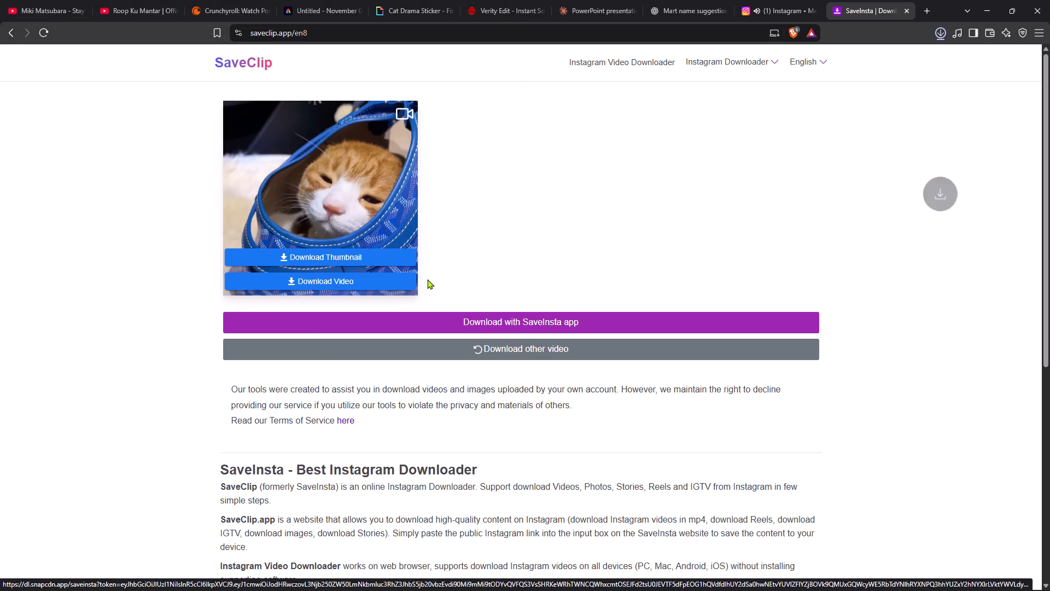
Download that video's thumbnail as a JPEG into the Videos > kitties > thumbnail folder, keeping its suggested file name.
click(369, 251)
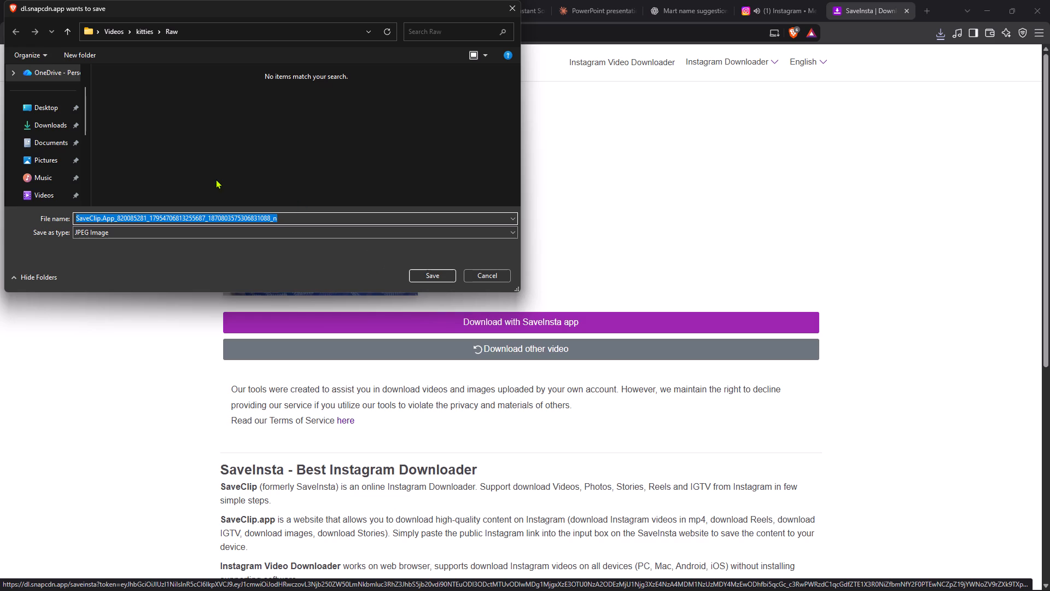
double_click(142, 32)
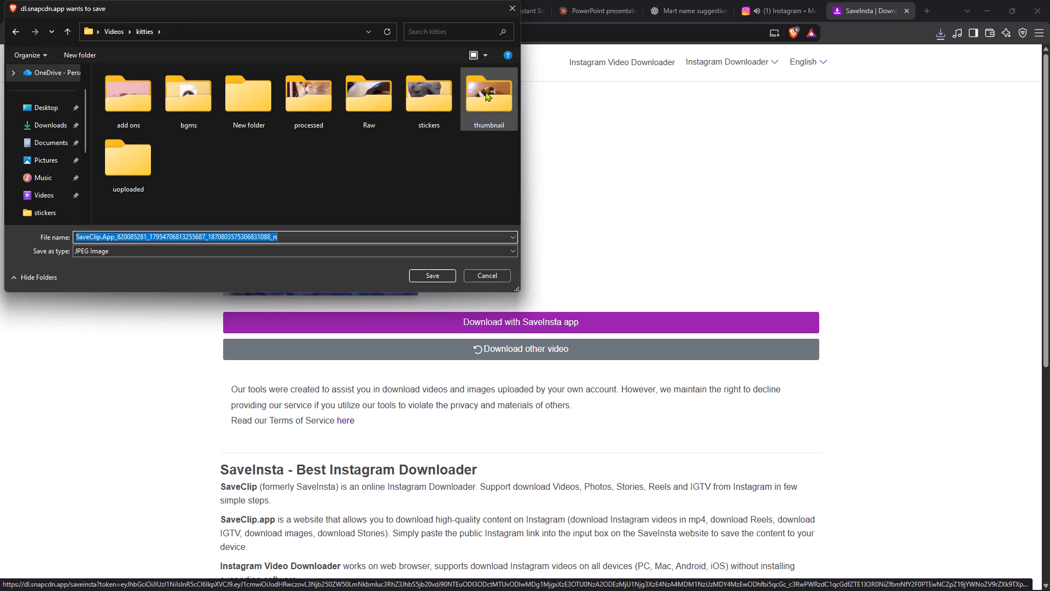
double_click(485, 91)
click(431, 276)
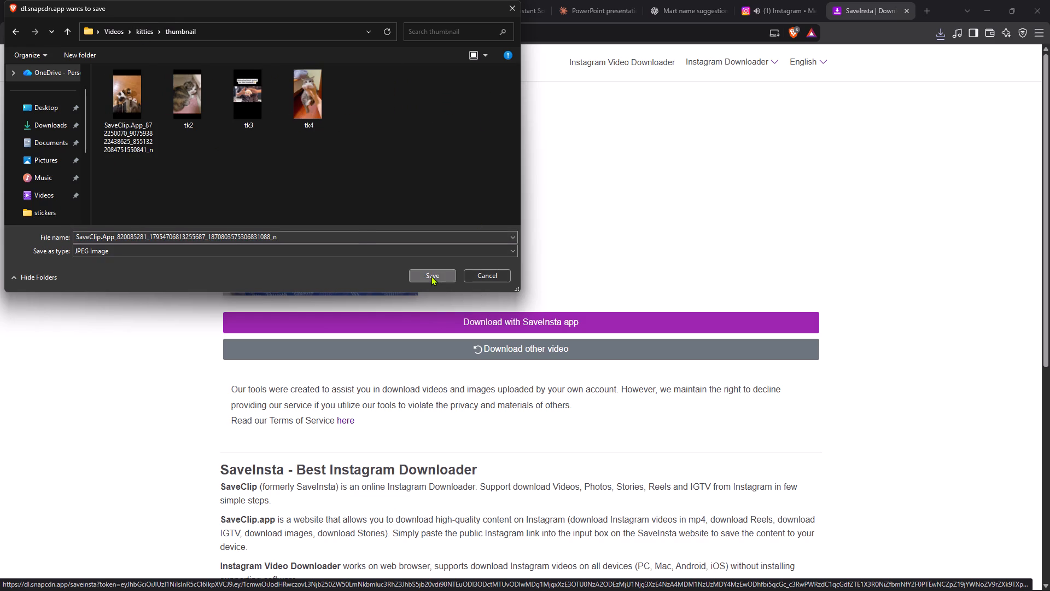
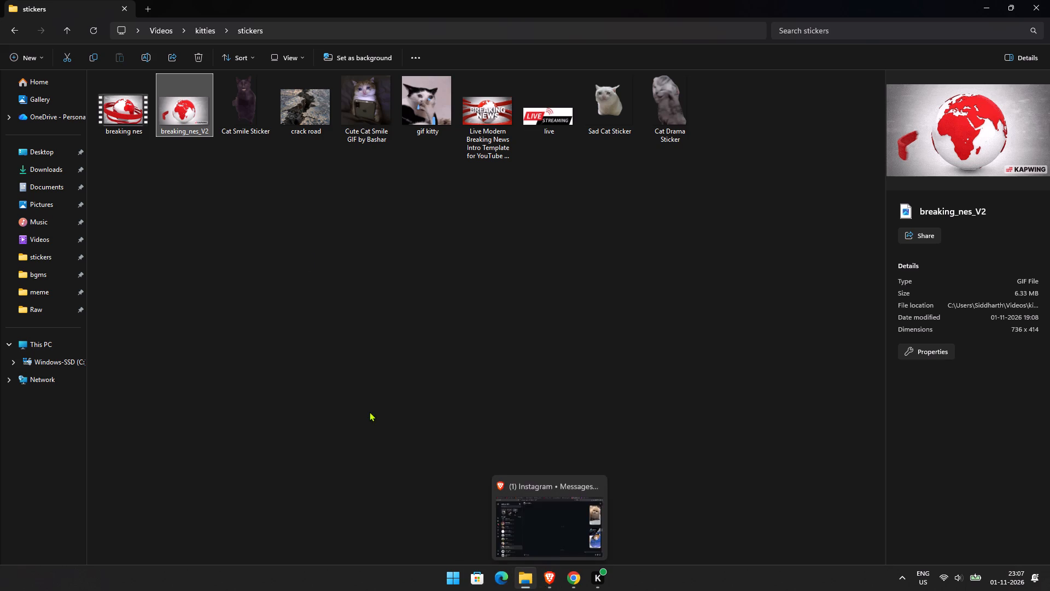
Open the meme folder inside Videos > kitties > bgms in File Explorer.
double_click(207, 32)
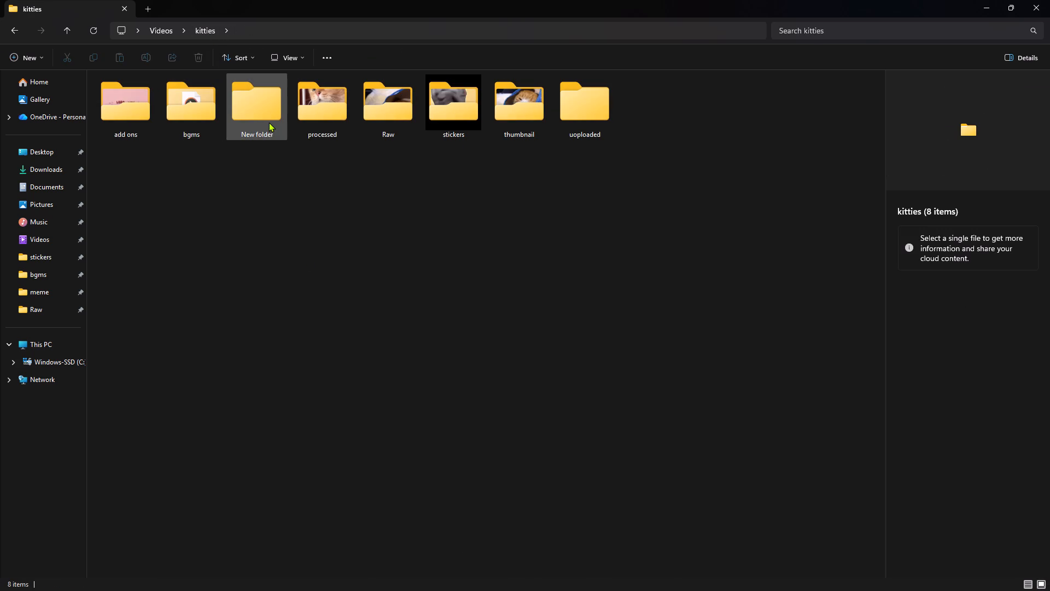
click(199, 101)
double_click(195, 118)
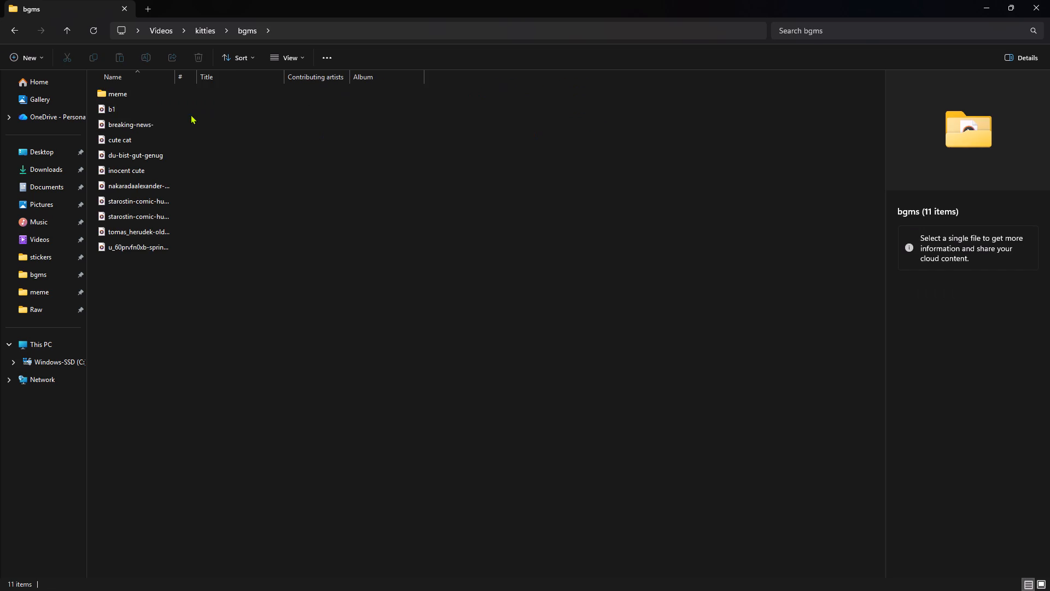
double_click(141, 95)
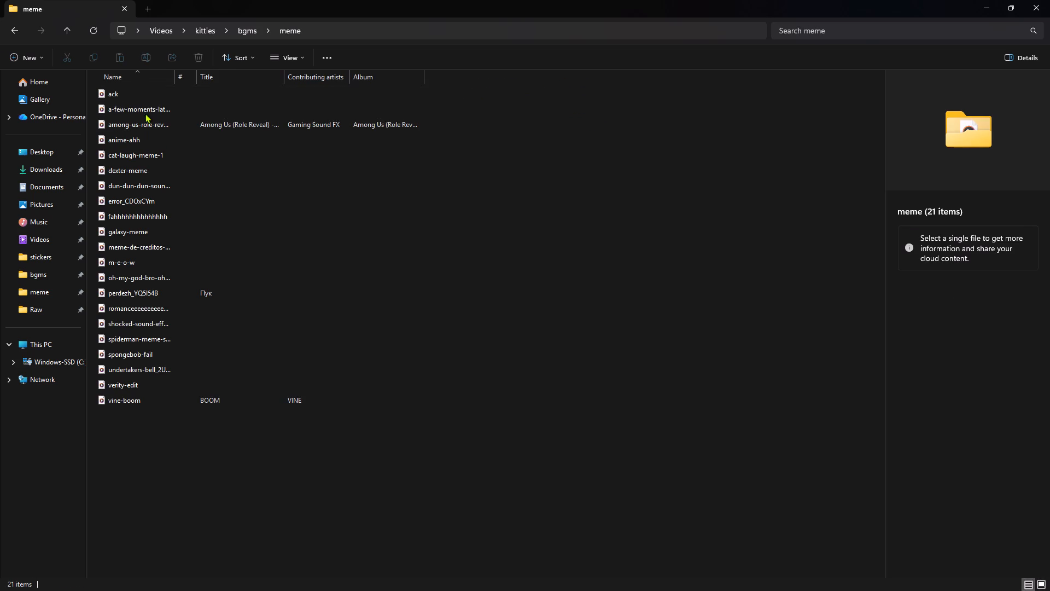
Play the a-few-moments-later-sponge-bob-sfx-fun sound with Media Player, always using that app for .mp3 files, and close the player.
click(151, 112)
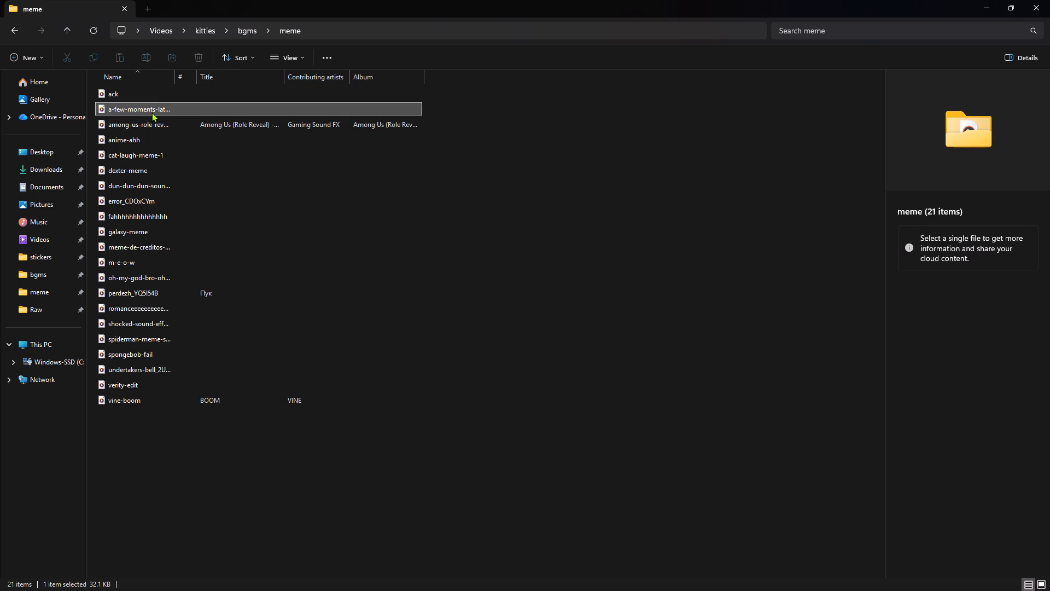
click(151, 112)
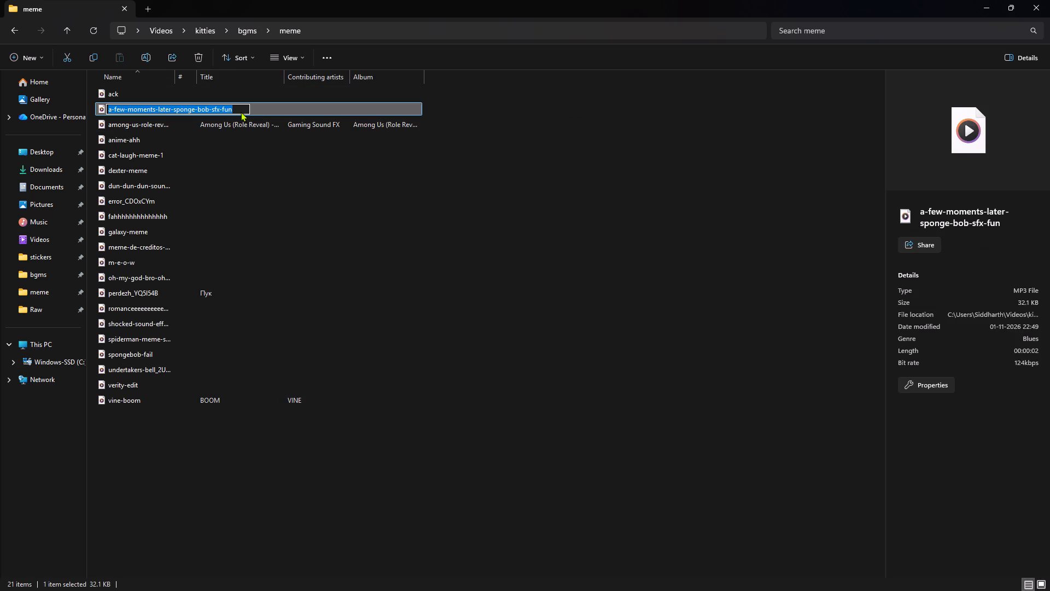
double_click(273, 112)
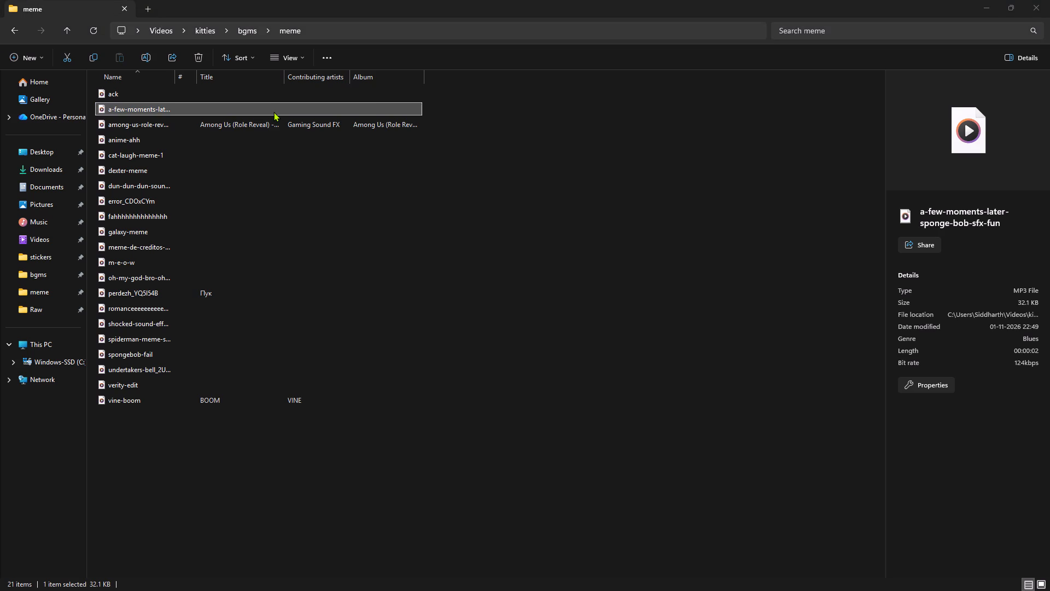
click(441, 194)
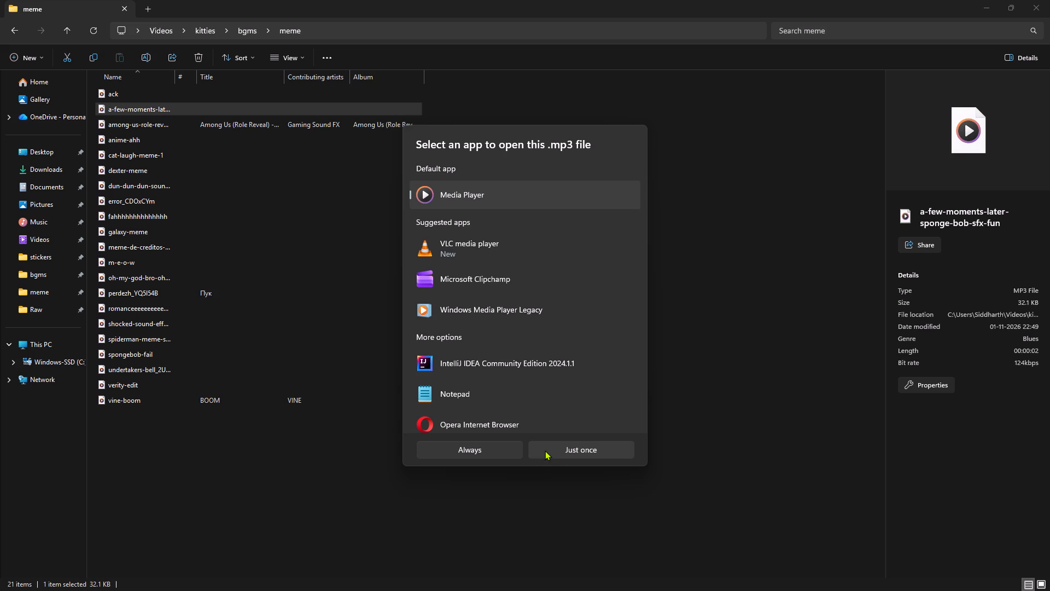
click(476, 447)
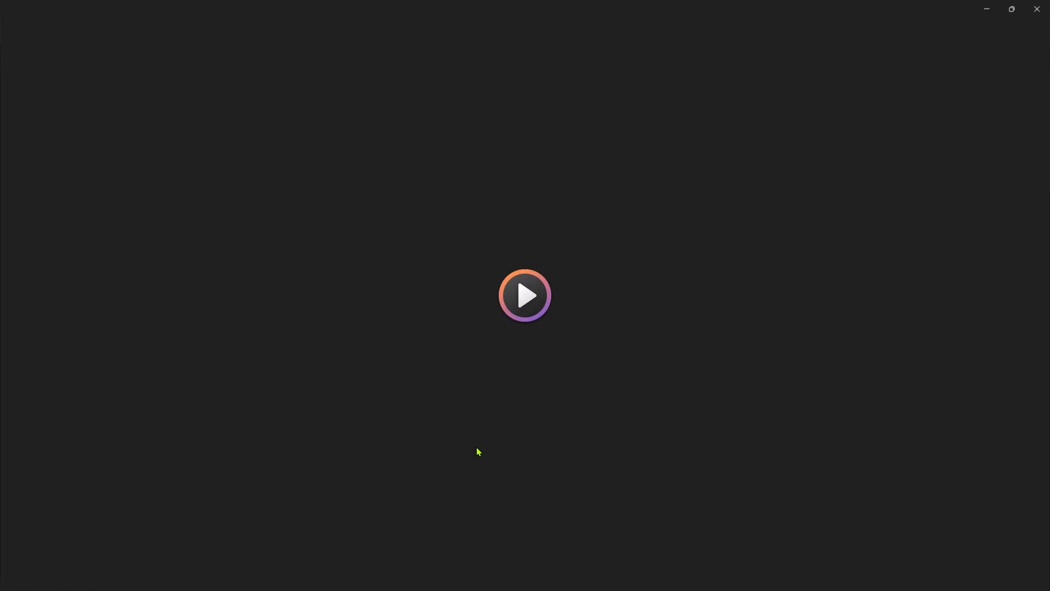
click(528, 314)
click(528, 314)
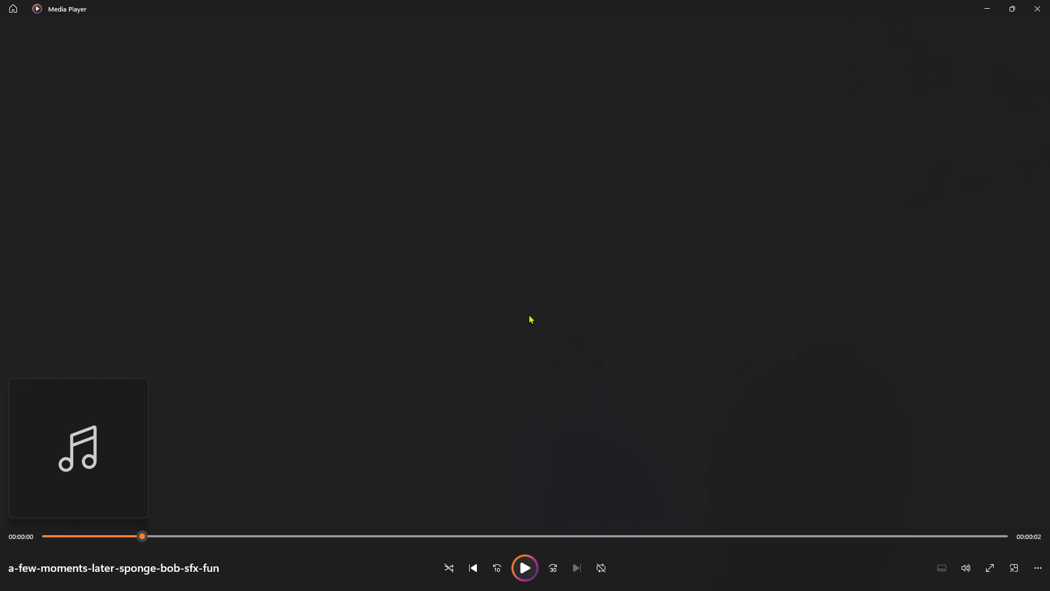
click(1031, 0)
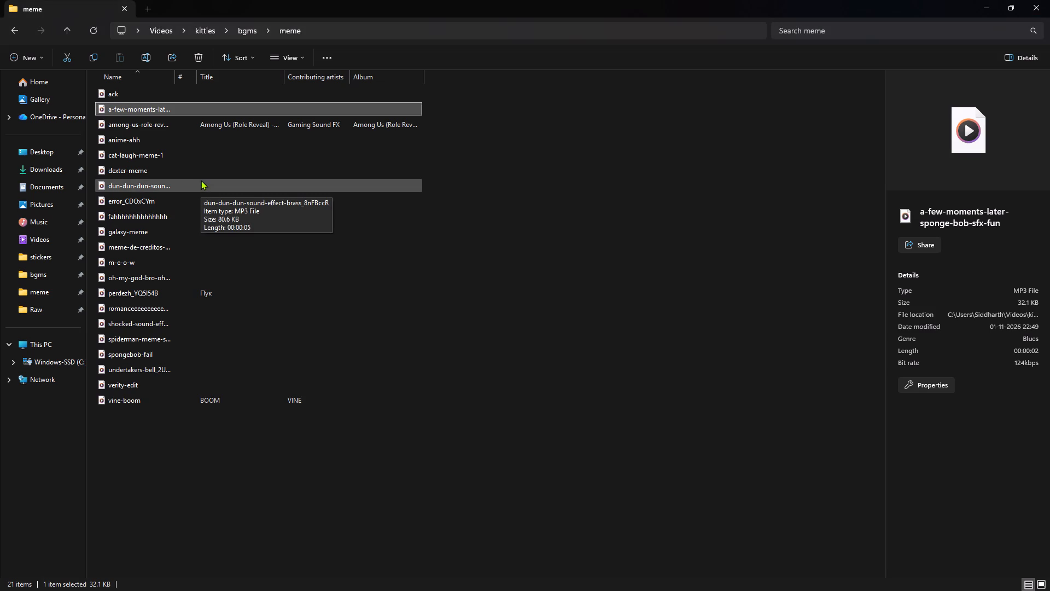
Preview the dexter-meme sound in Media Player and close the player.
double_click(203, 173)
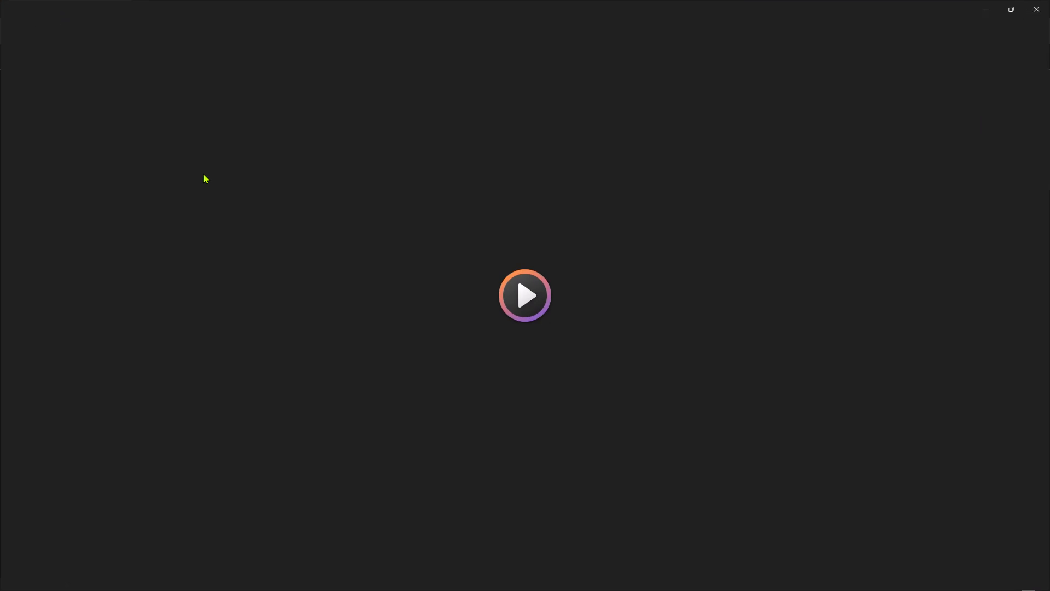
click(525, 308)
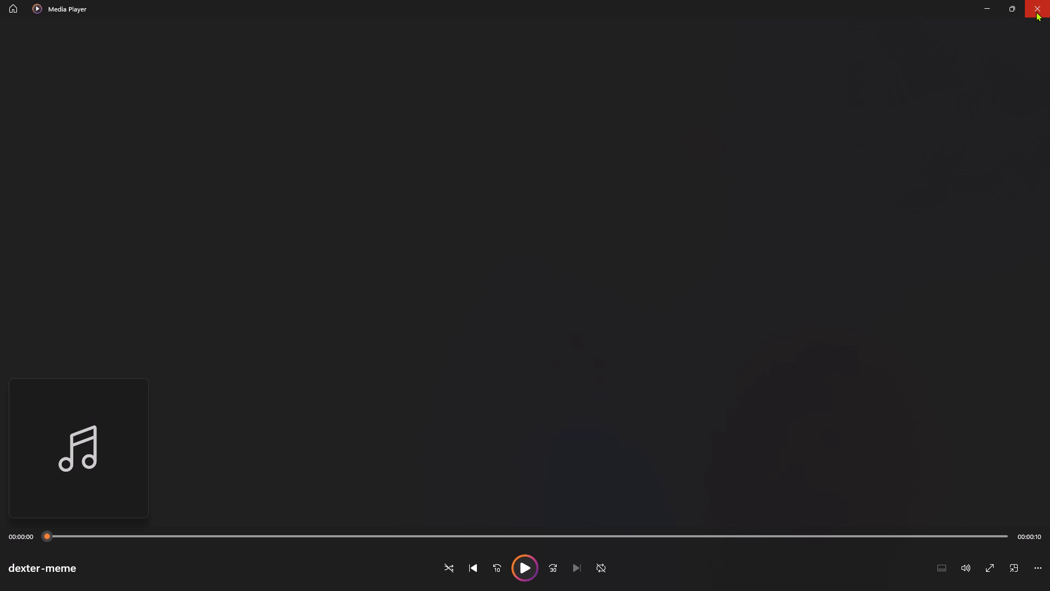
click(1036, 11)
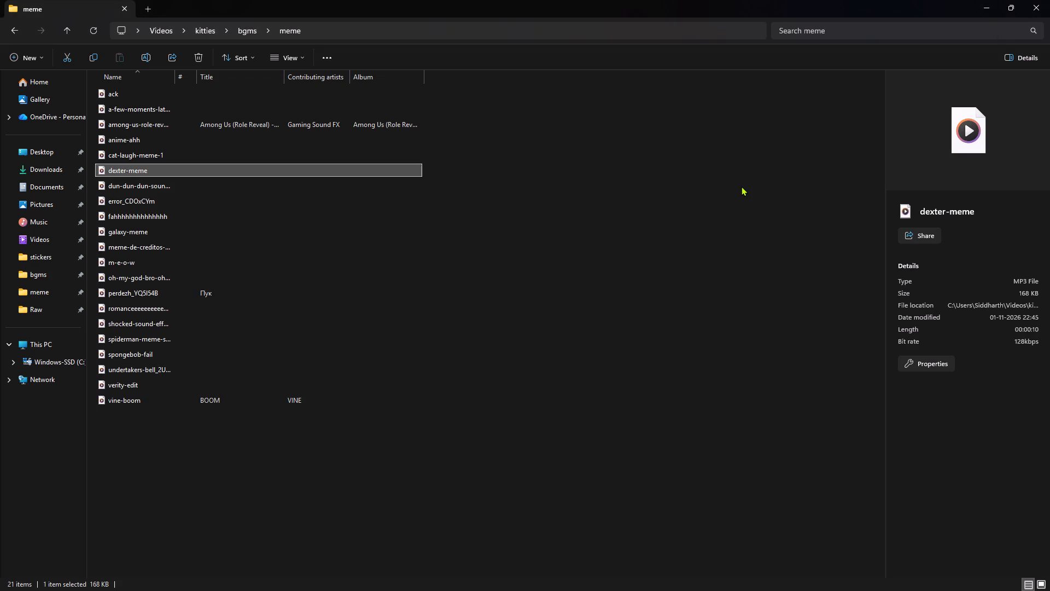
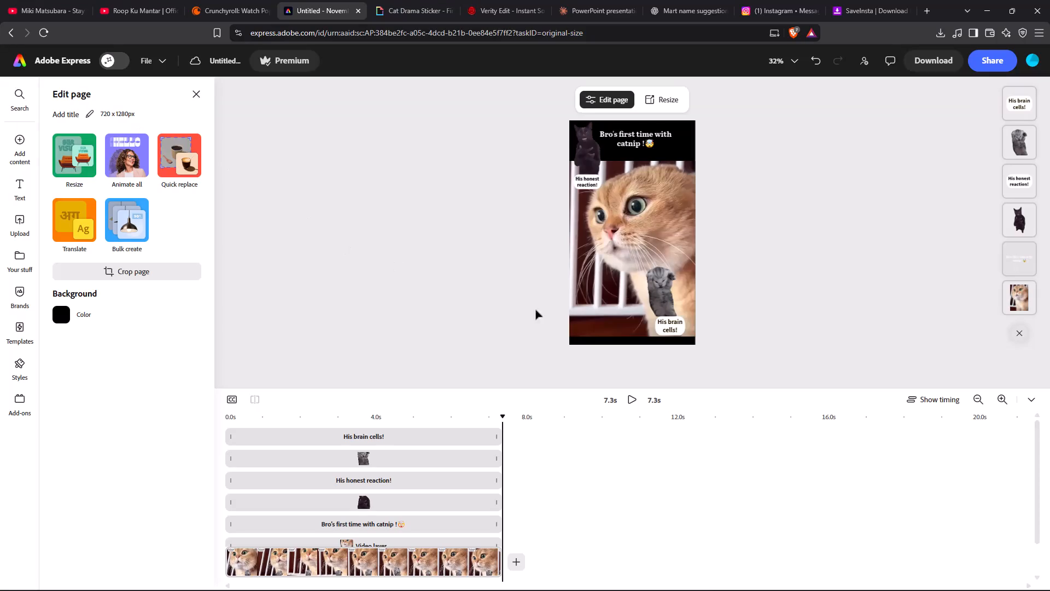
Play back the catnip cat video in the Adobe Express editor.
click(634, 396)
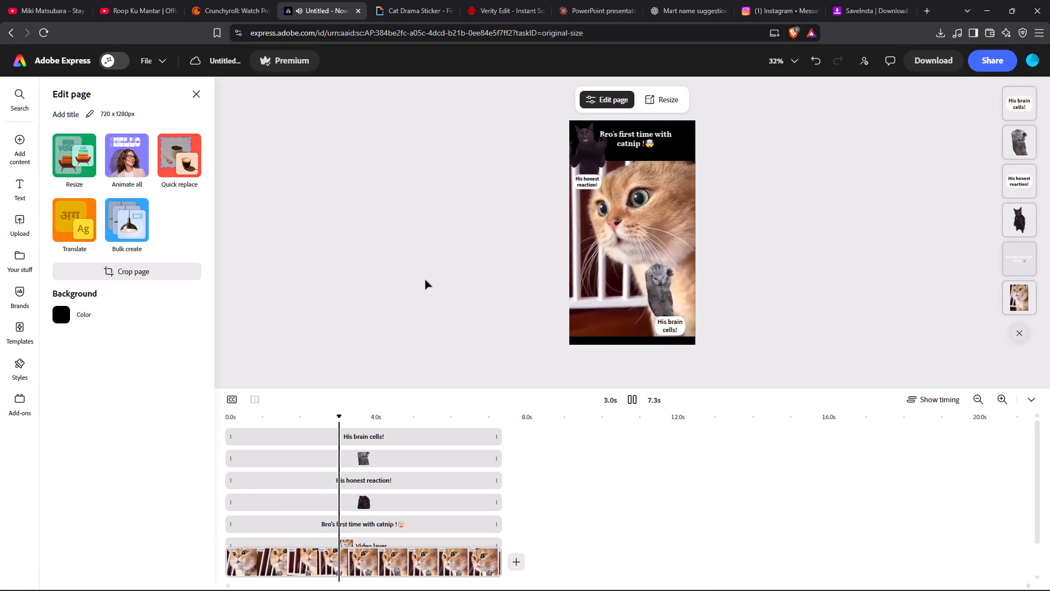
From the Adobe Express home page, start a file upload and browse the Raw folder inside Videos > kitties for a cat video.
click(51, 62)
double_click(51, 62)
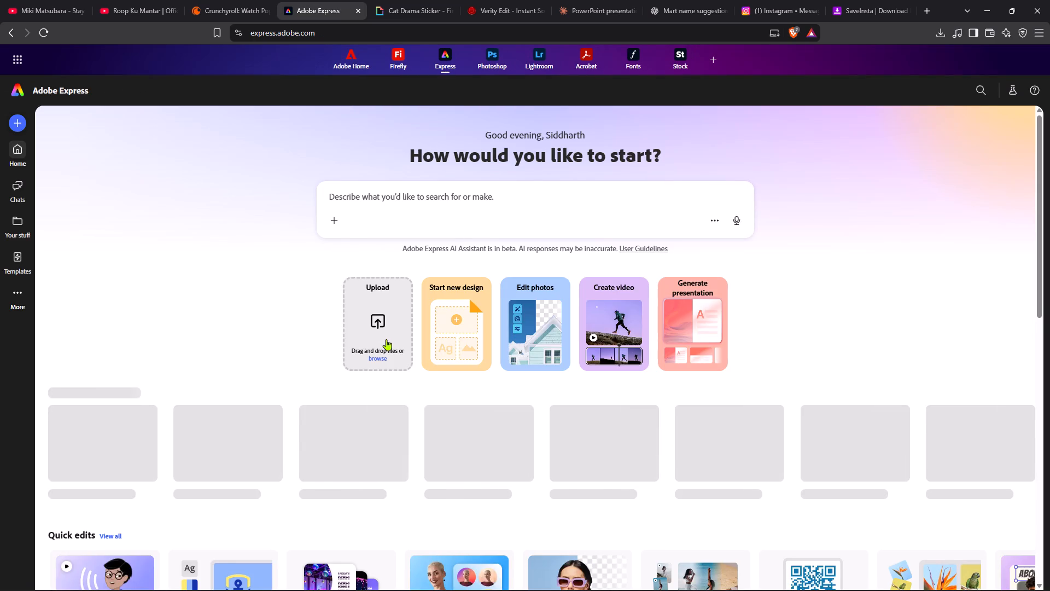
click(386, 339)
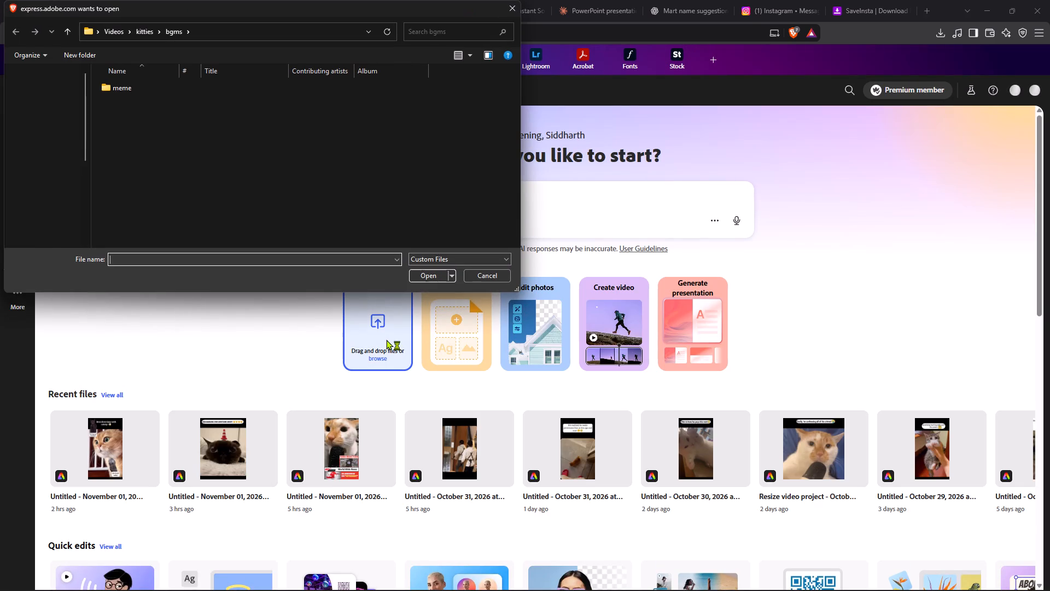
click(145, 30)
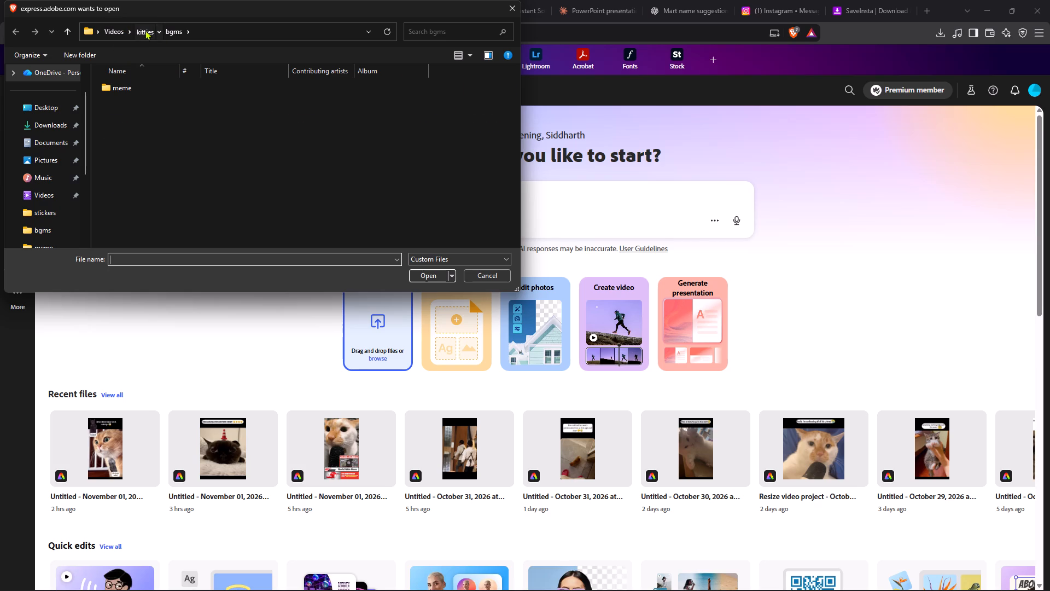
click(380, 113)
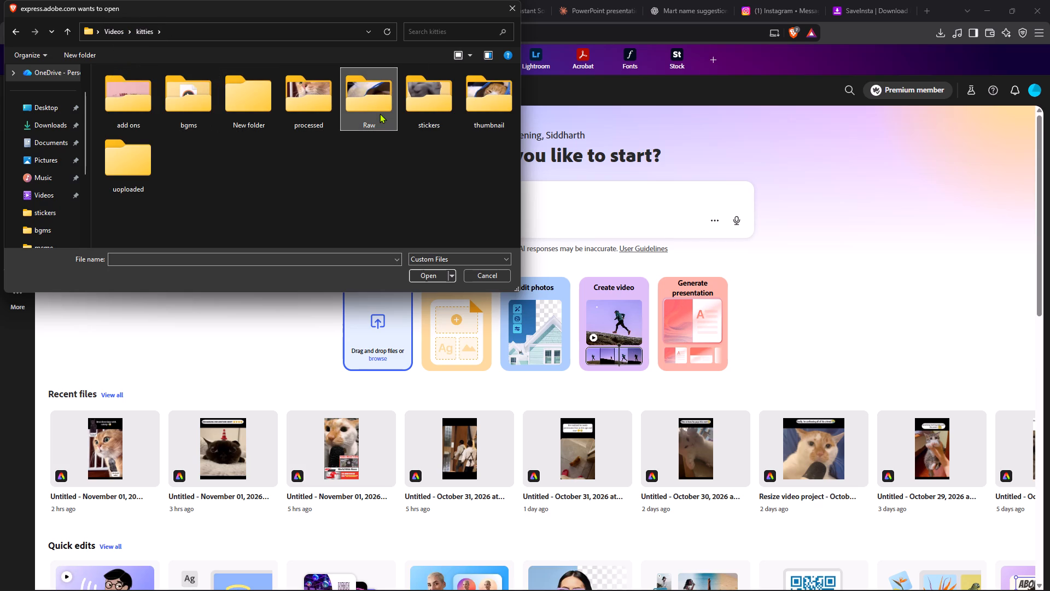
double_click(380, 113)
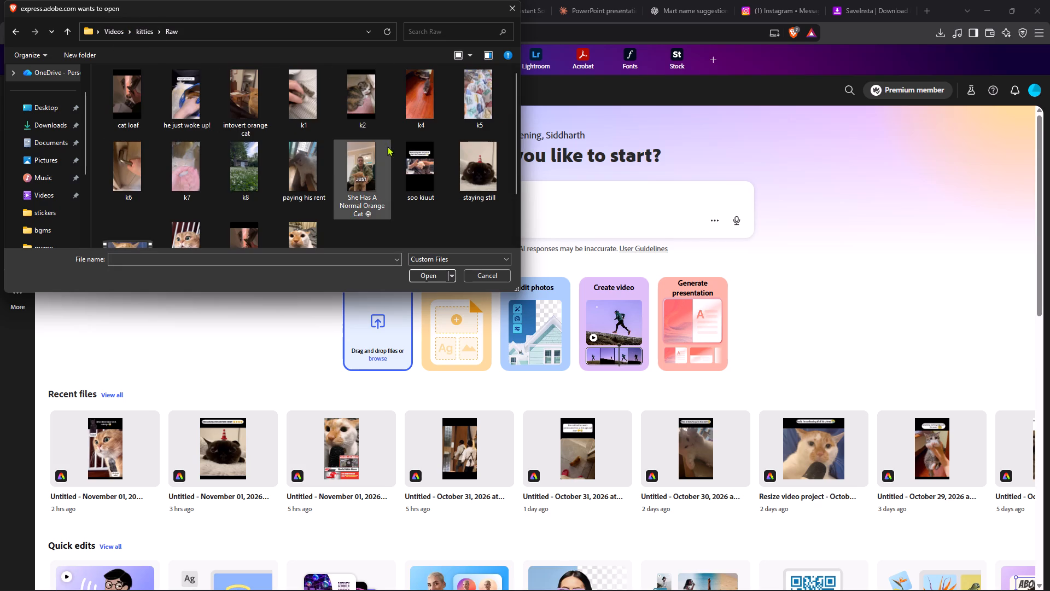
scroll(404, 141, down, 1)
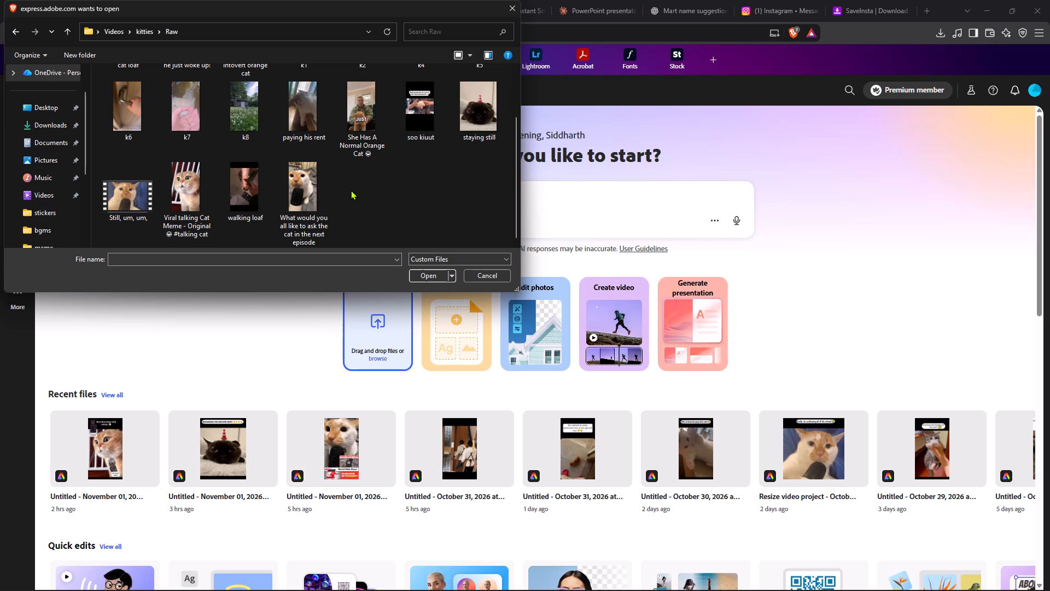
scroll(351, 190, up, 1)
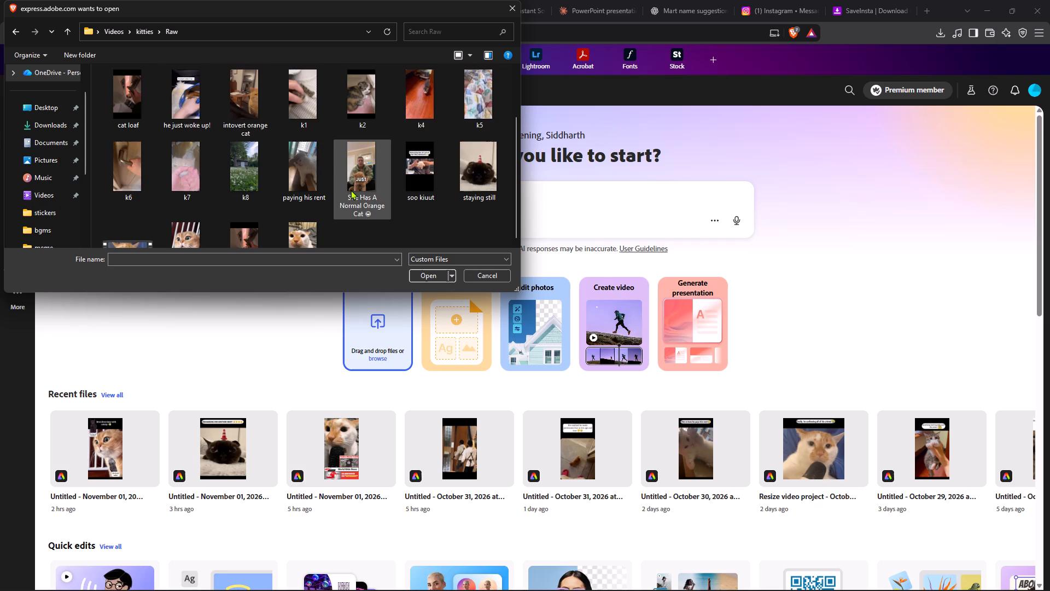
Look through the cat videos in the Raw folder, then dismiss the file upload dialog without choosing a file.
scroll(351, 190, up, 1)
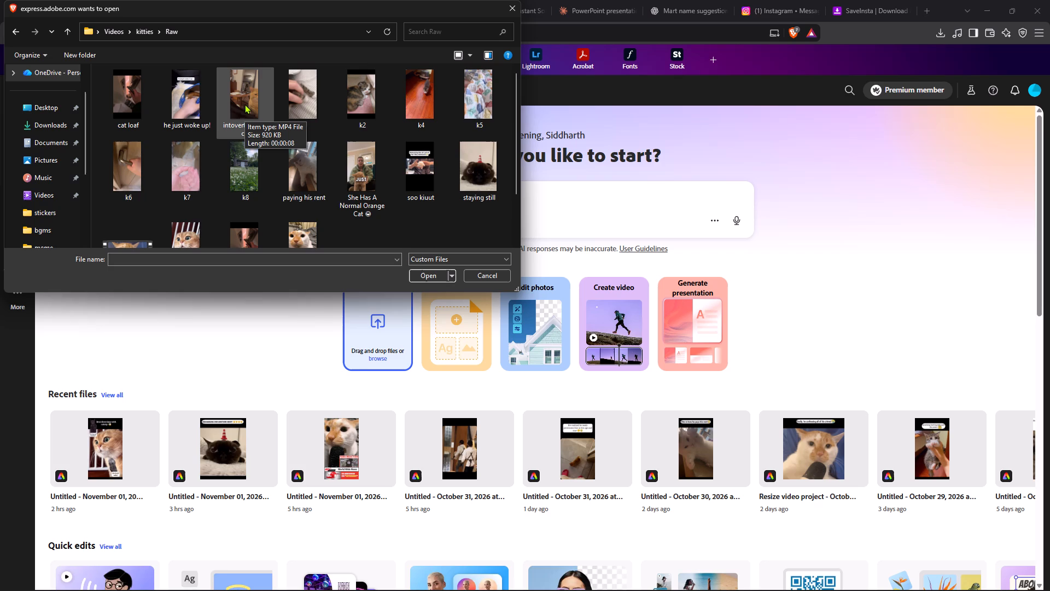
scroll(244, 104, down, 2)
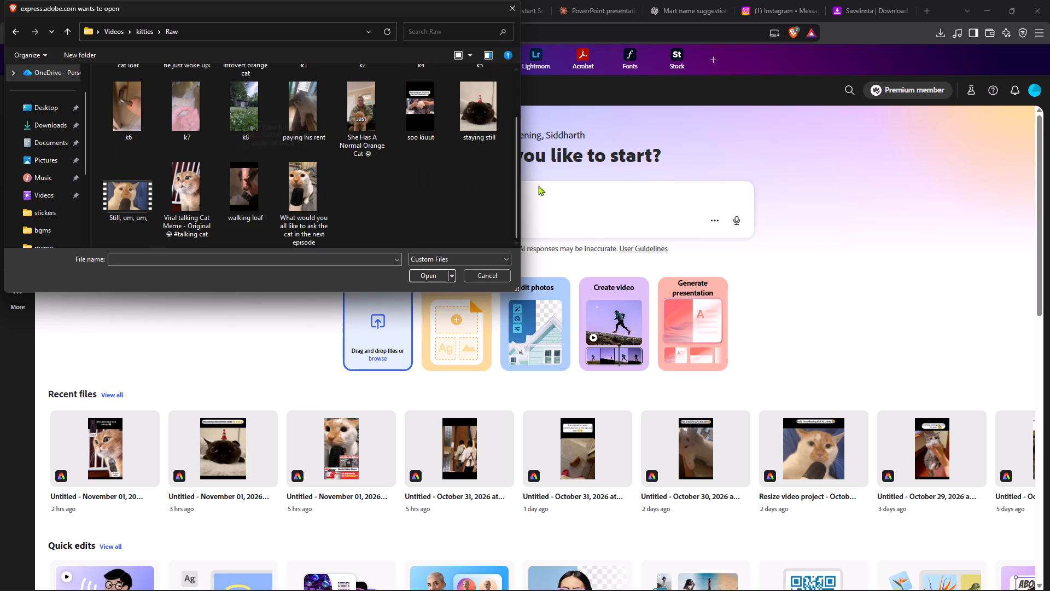
click(575, 167)
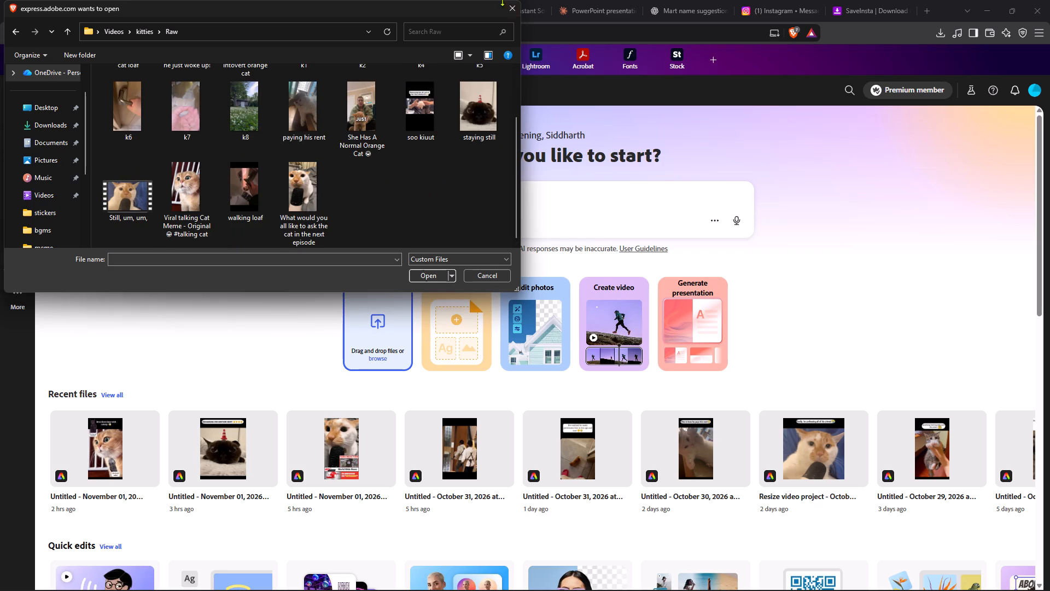
click(507, 5)
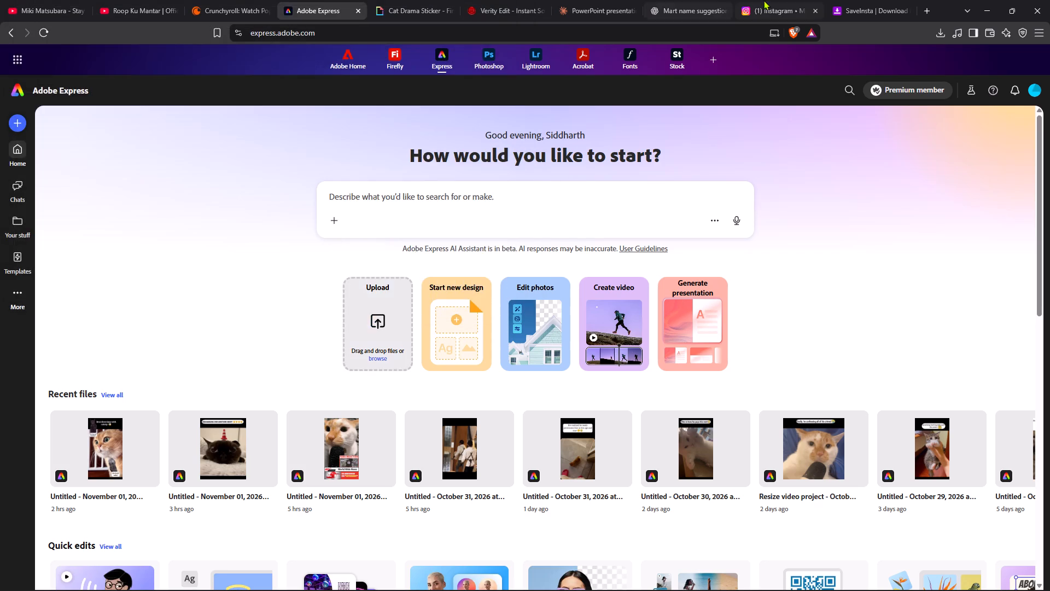
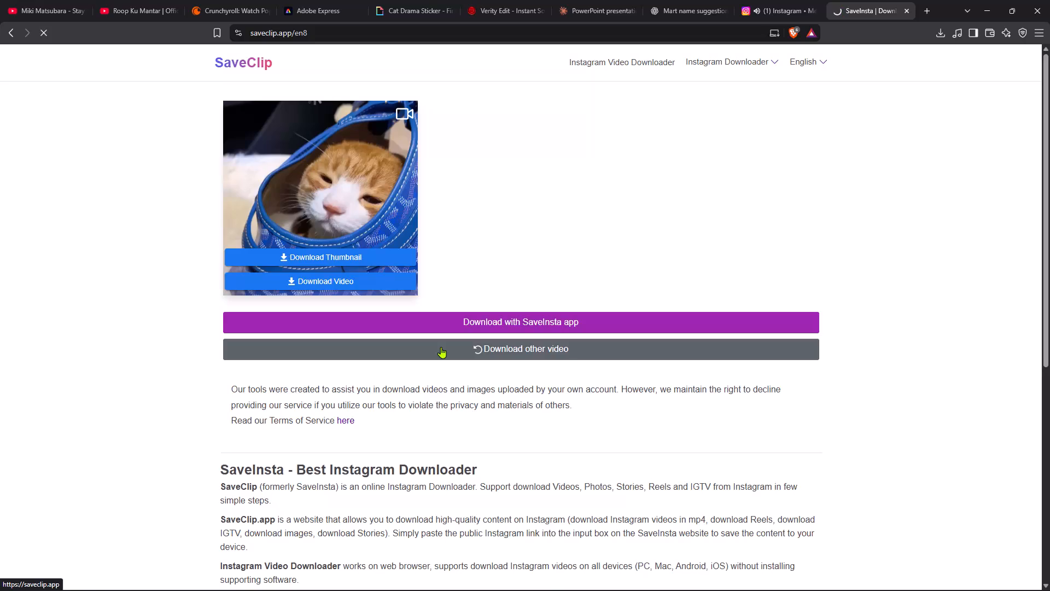
Submit the copied Instagram post link to the SaveClip downloader and close the pop-up covering the fetched videos.
click(395, 210)
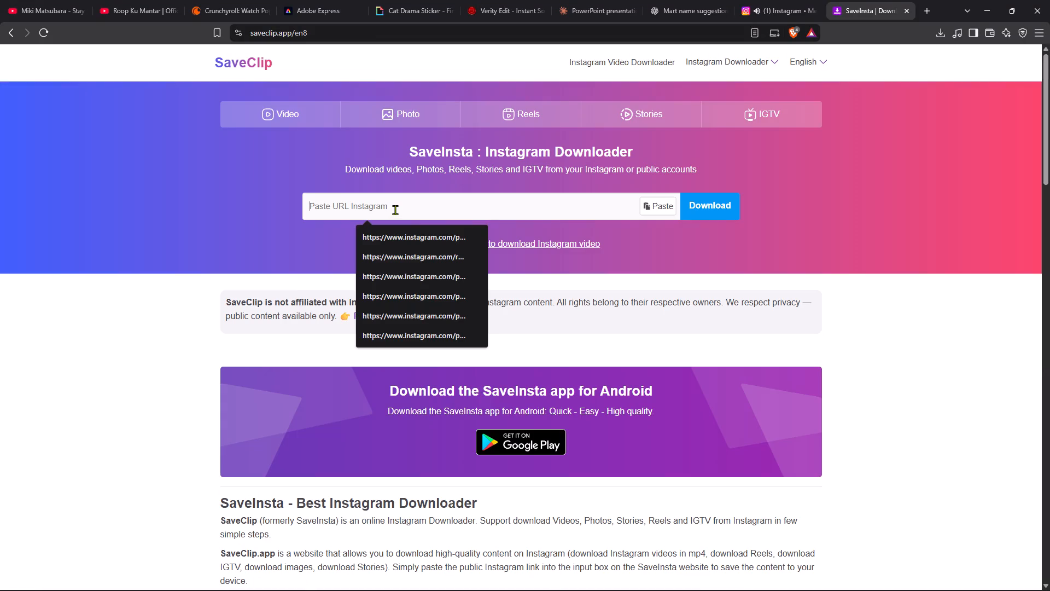
key(ctrl+v)
click(709, 209)
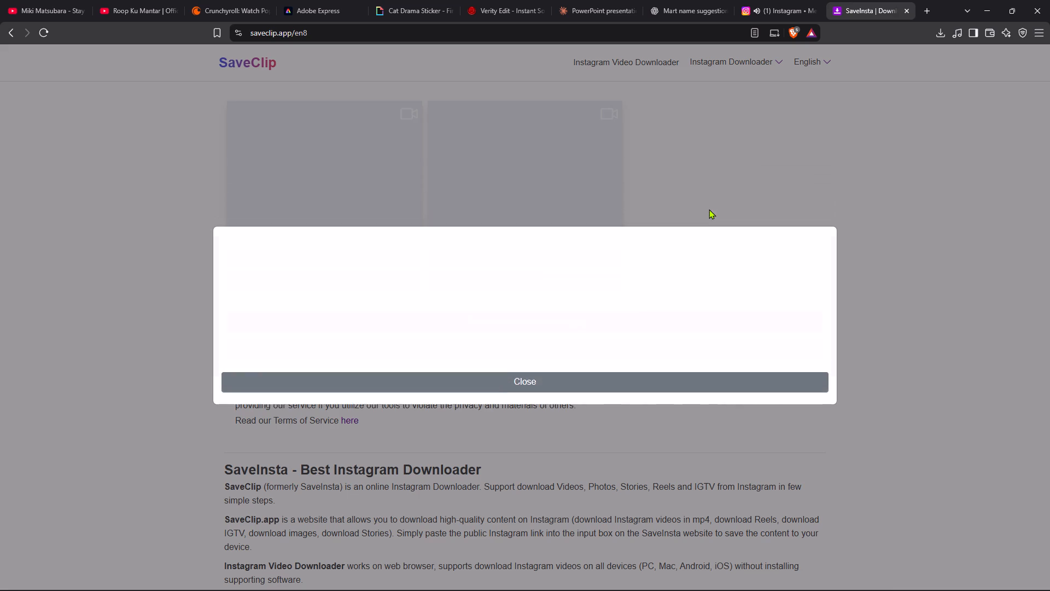
click(610, 385)
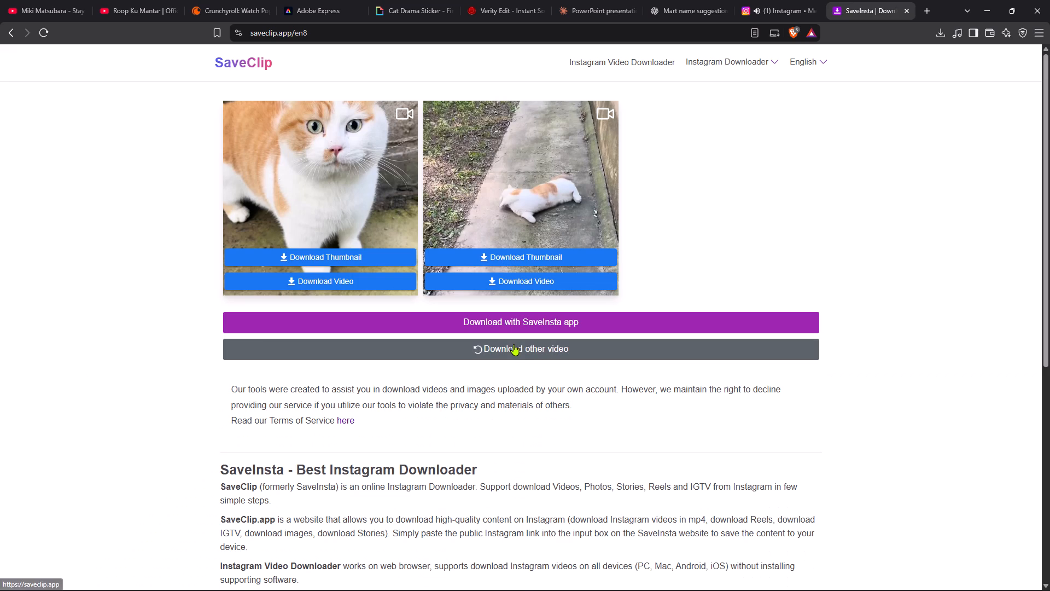
Start downloading the post's first video, the close-up of the standing orange-and-white cat.
click(398, 280)
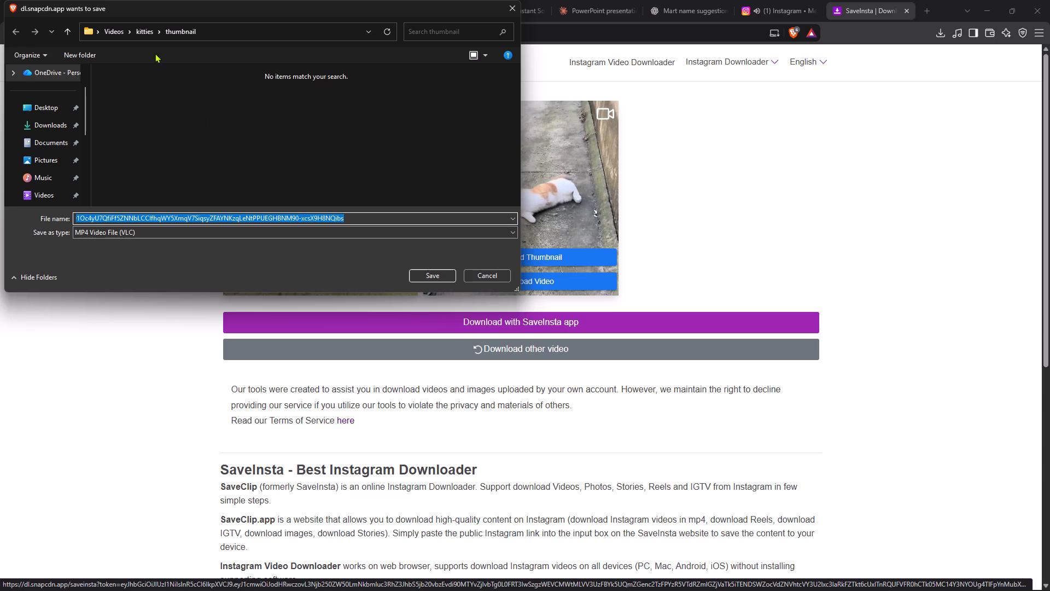
Save the cat video download as "he takes time before say anything ." in the Raw folder inside Videos > kitties.
click(145, 37)
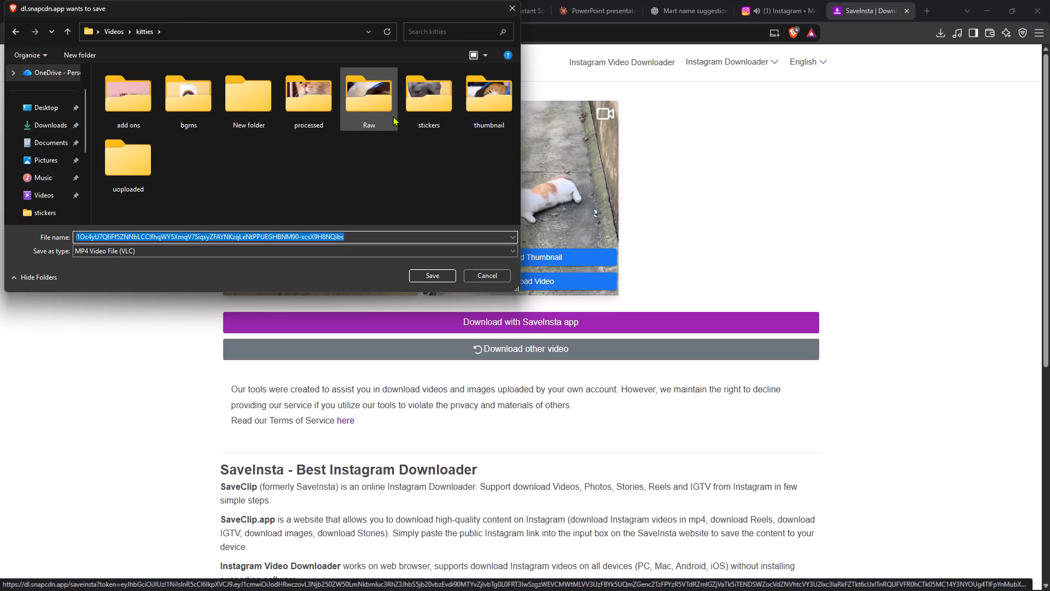
double_click(378, 116)
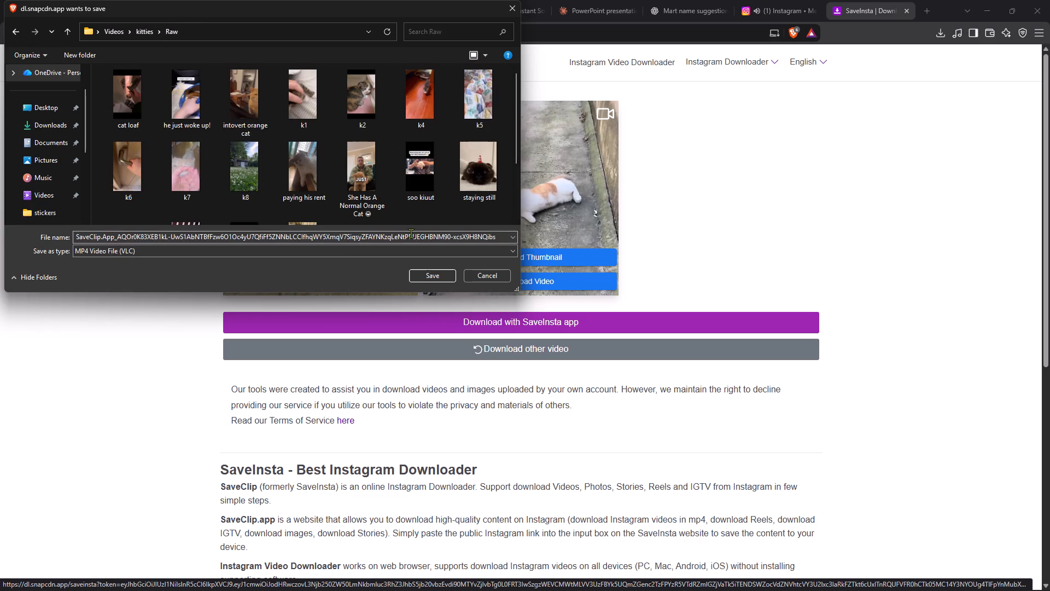
double_click(411, 233)
double_click(411, 233)
double_click(411, 233)
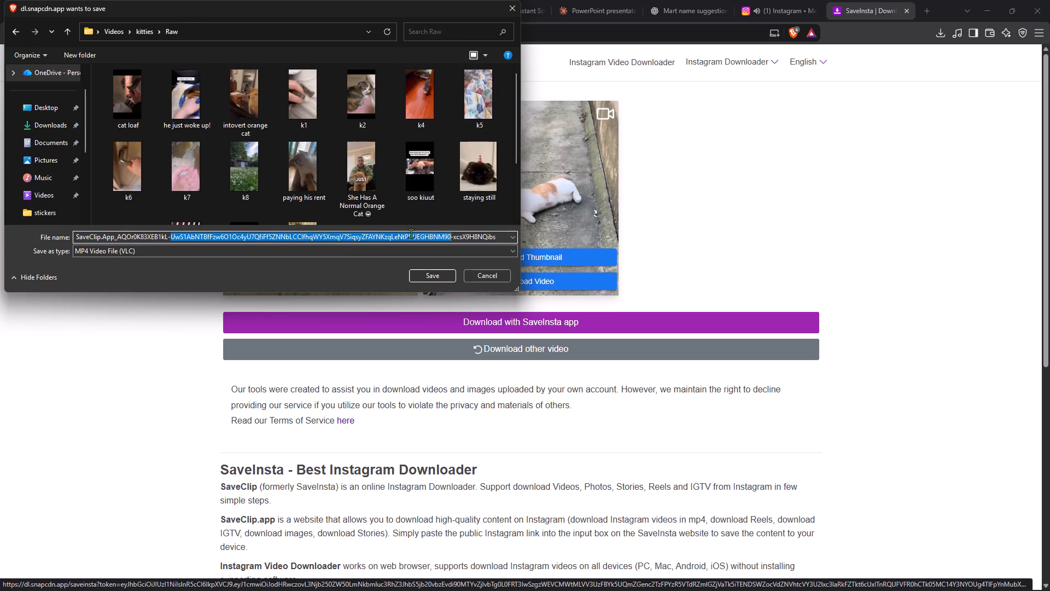
double_click(460, 237)
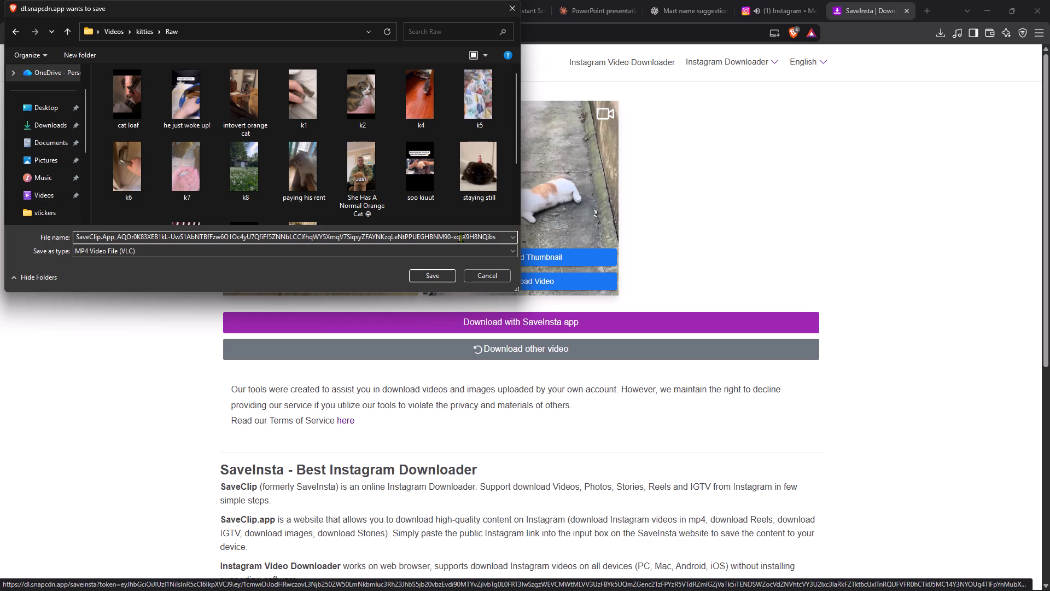
key(BackSpace)
key(BackSpace)
key(BackSpace)
key(BackSpace)
key(BackSpace)
key(BackSpace)
key(BackSpace)
key(BackSpace)
key(BackSpace)
key(BackSpace)
key(BackSpace)
key(BackSpace)
key(BackSpace)
key(BackSpace)
key(BackSpace)
key(BackSpace)
key(BackSpace)
key(BackSpace)
key(BackSpace)
key(BackSpace)
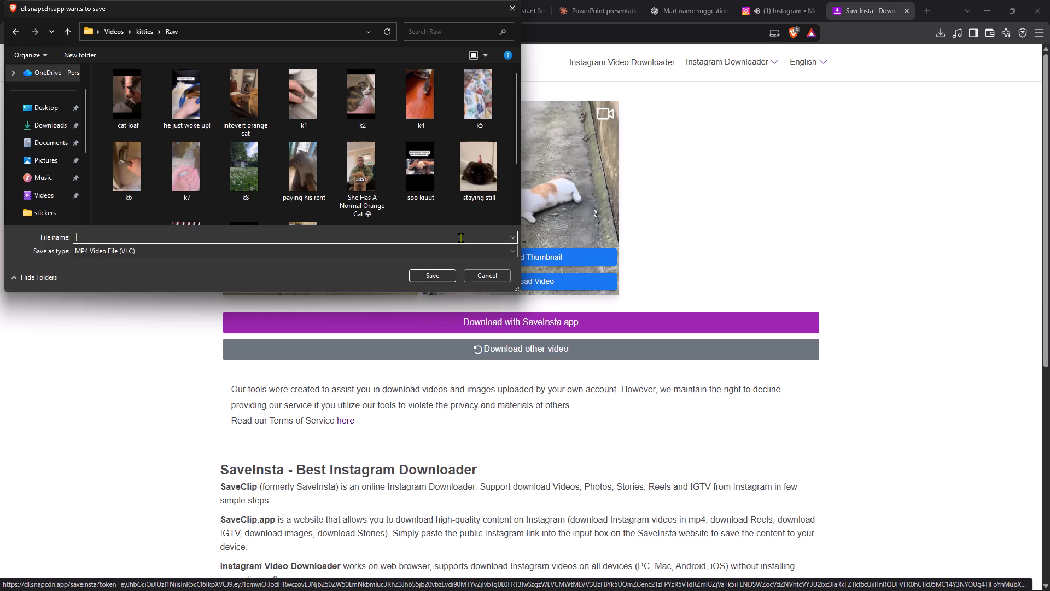
text(he)
key(space)
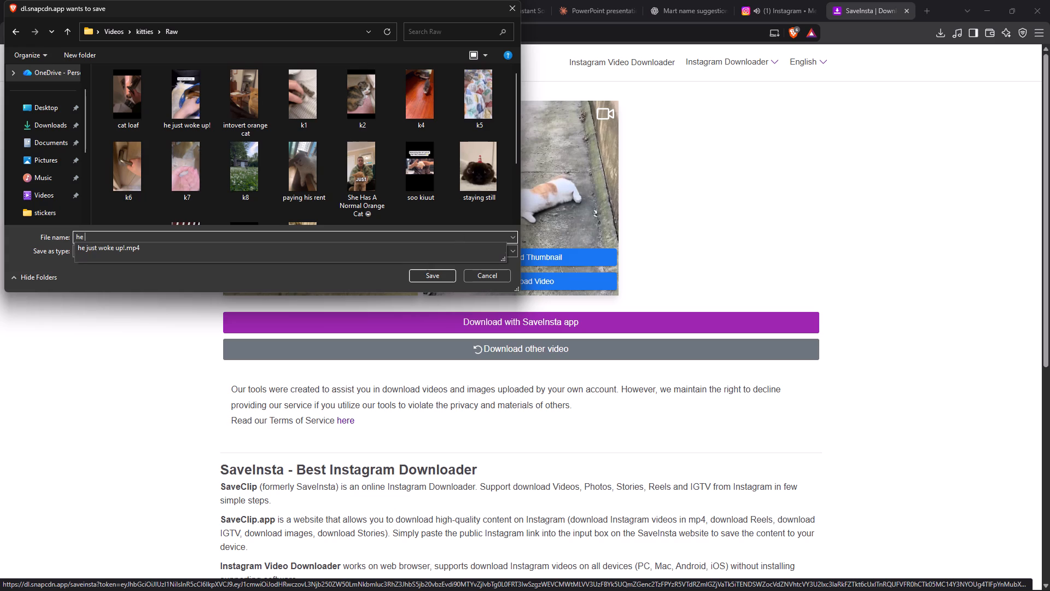
key(t)
text(akes time be)
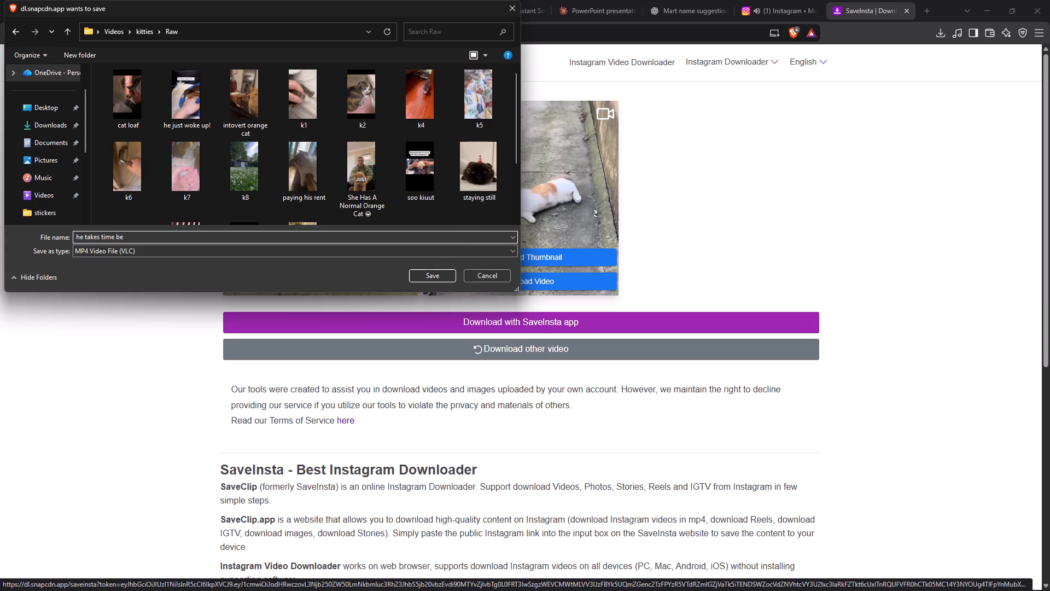
text(fore say)
key(space)
text(anything)
key(space)
text(bad)
key(BackSpace)
key(BackSpace)
key(BackSpace)
key(period)
click(434, 276)
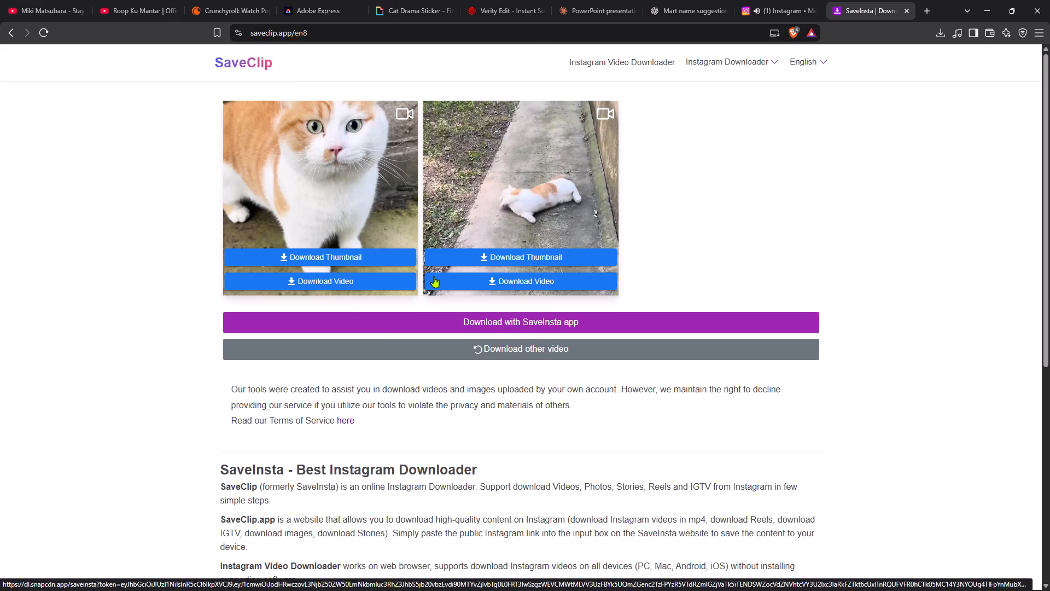
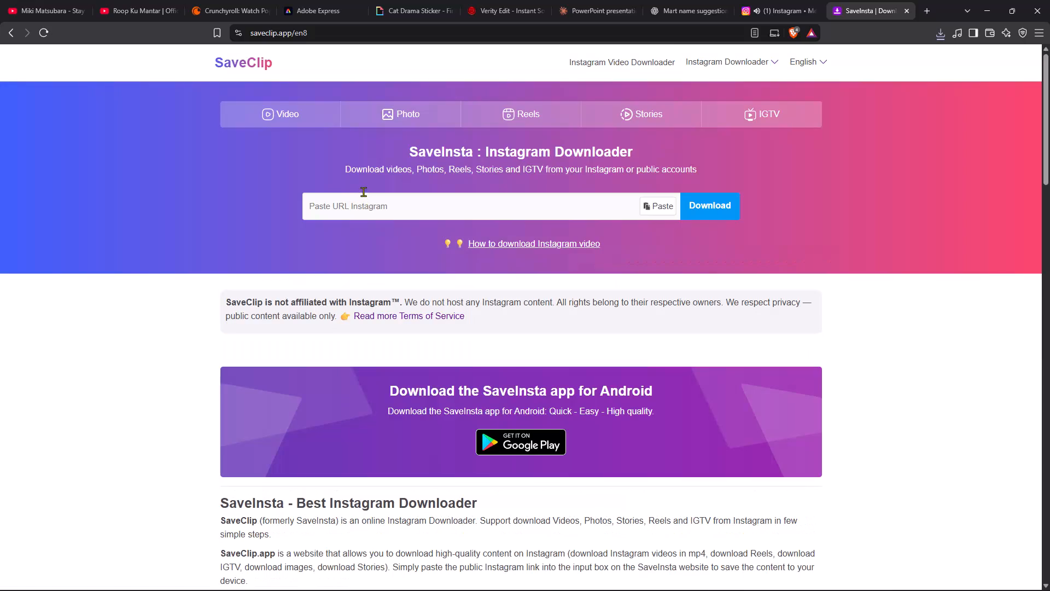
Fetch the copied Instagram post link in SaveClip and dismiss the ad overlay covering the download options.
click(394, 213)
key(ctrl+v)
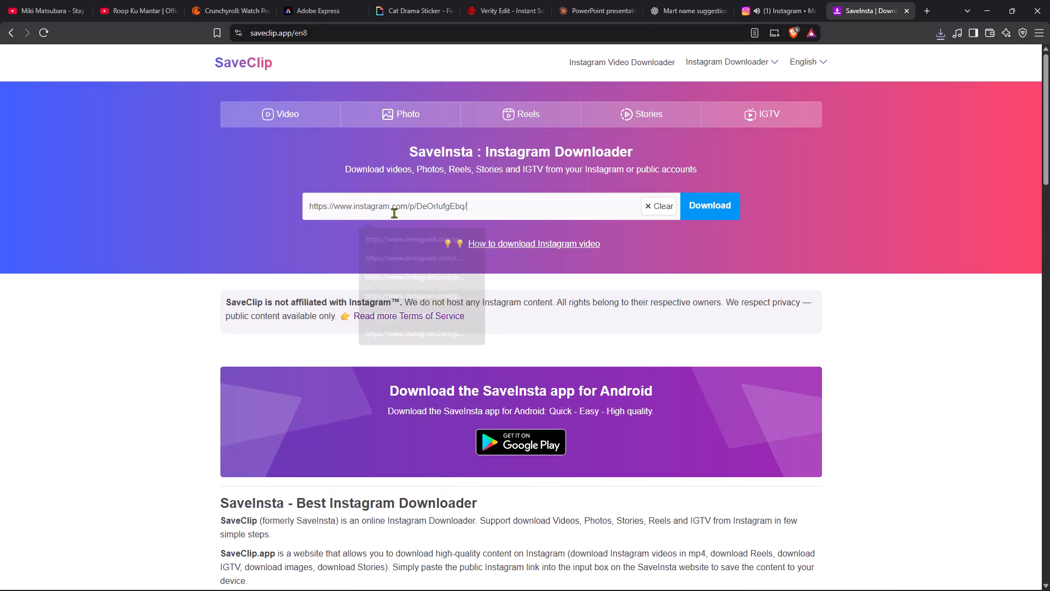
click(689, 204)
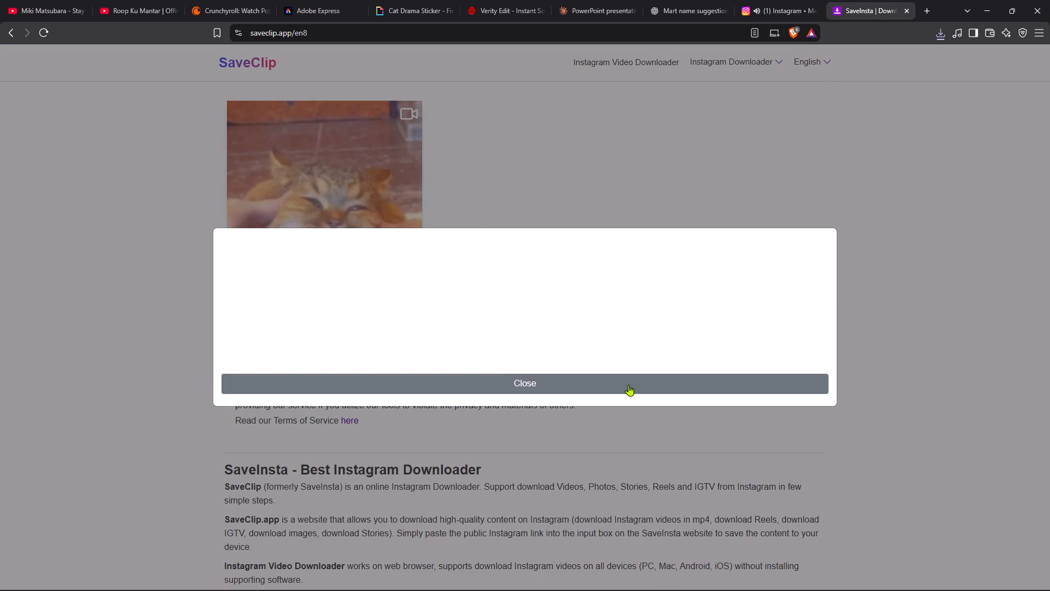
click(628, 385)
Download the orange cat video and save it as "jolly kitto" in the Raw folder inside Videos > kitties.
click(375, 285)
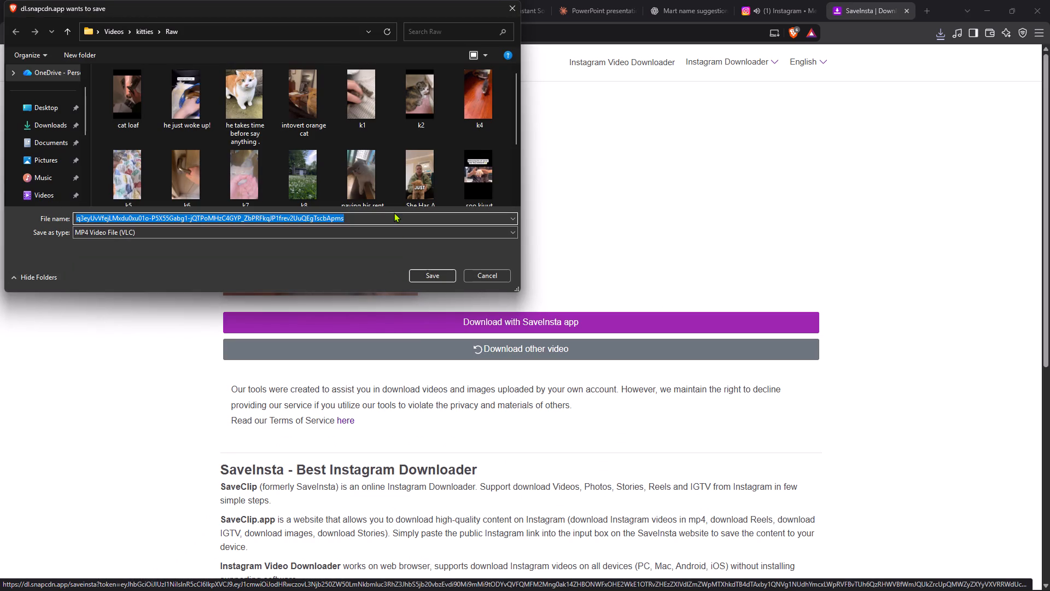
key(BackSpace)
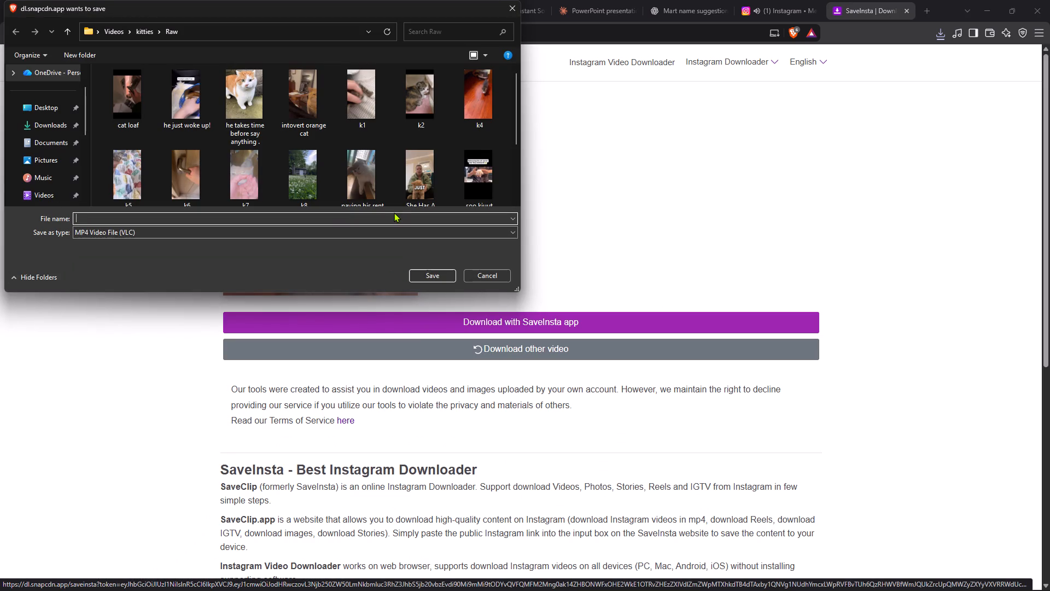
key(j)
text(olly)
key(space)
text(kitto)
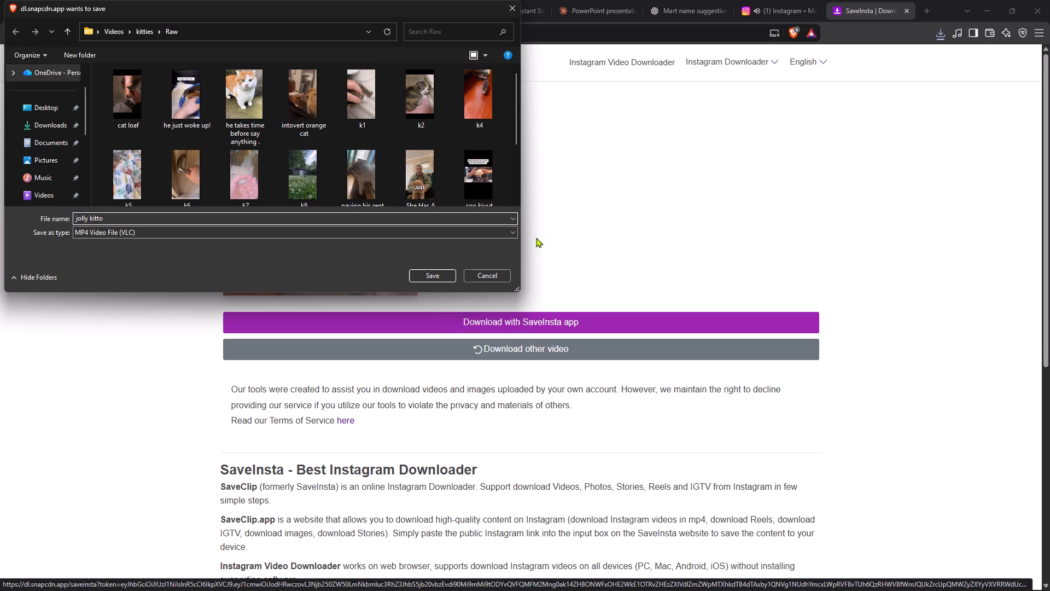
click(438, 275)
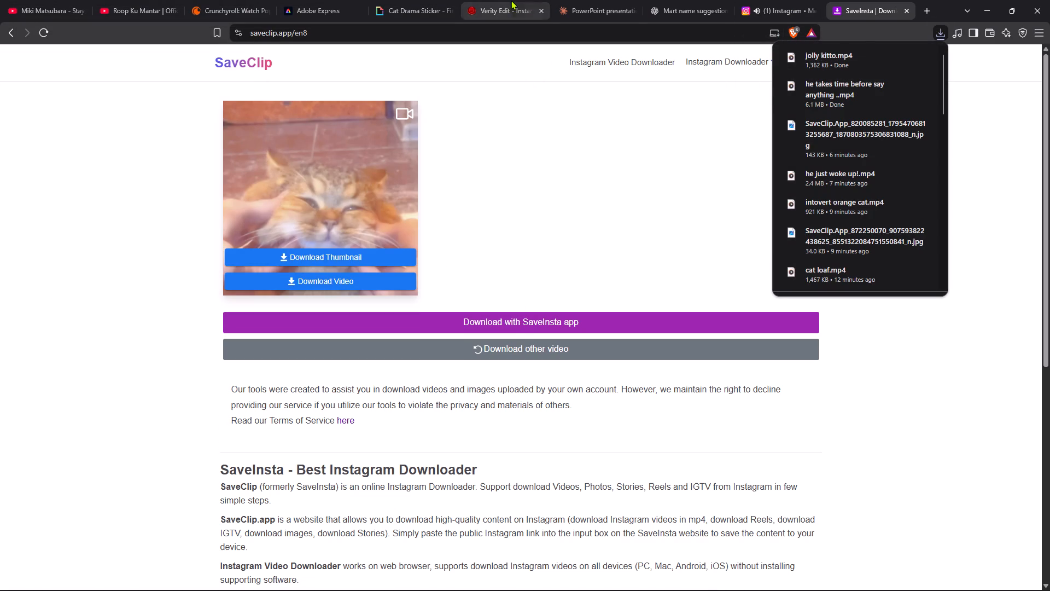
Switch to Adobe Express, start a file upload from its home page and browse to the Videos folder.
click(338, 0)
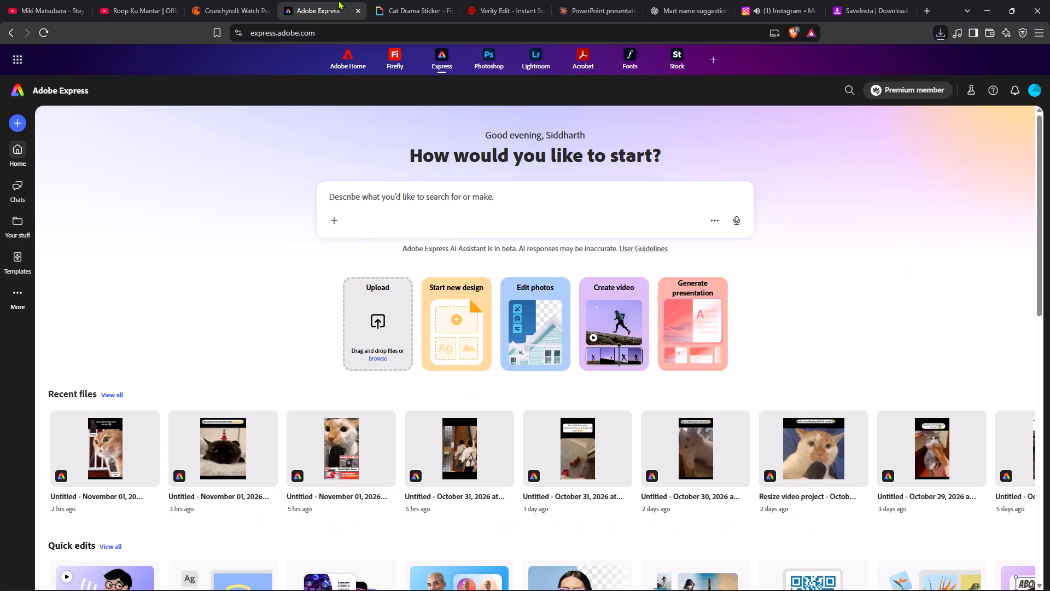
click(376, 327)
click(773, 0)
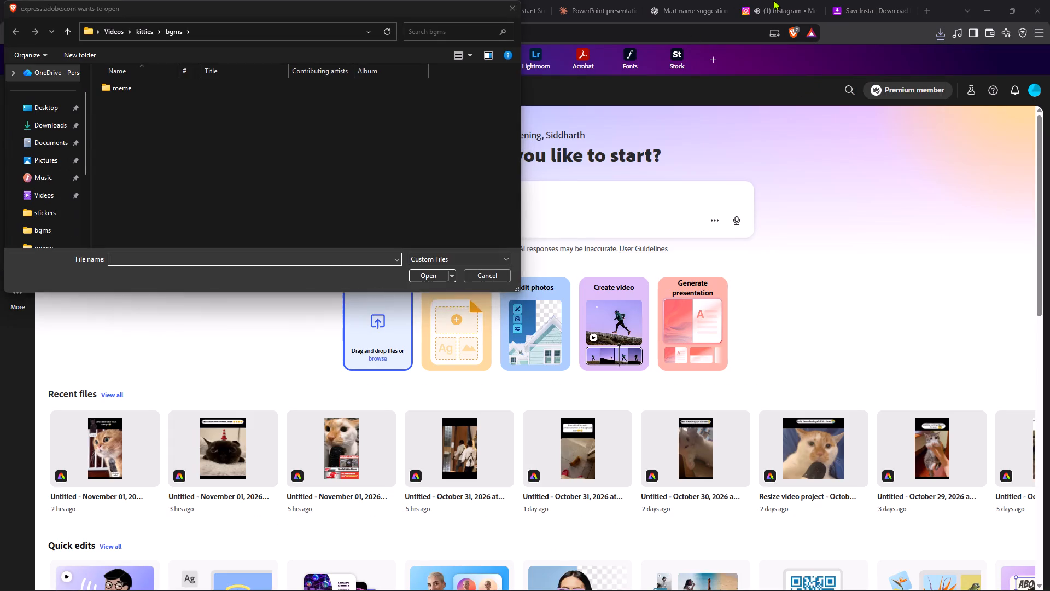
click(768, 18)
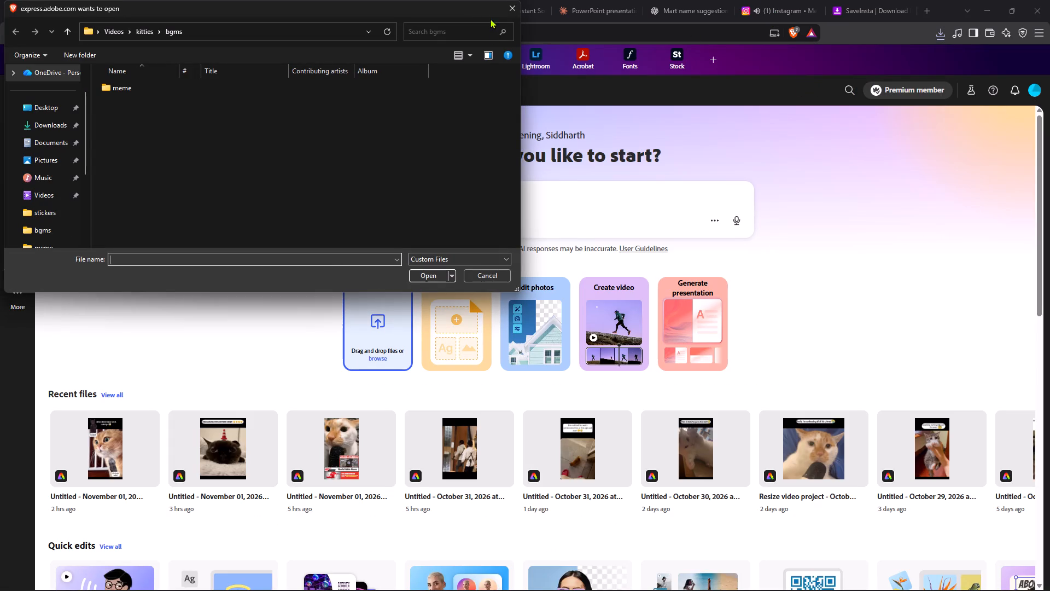
click(105, 27)
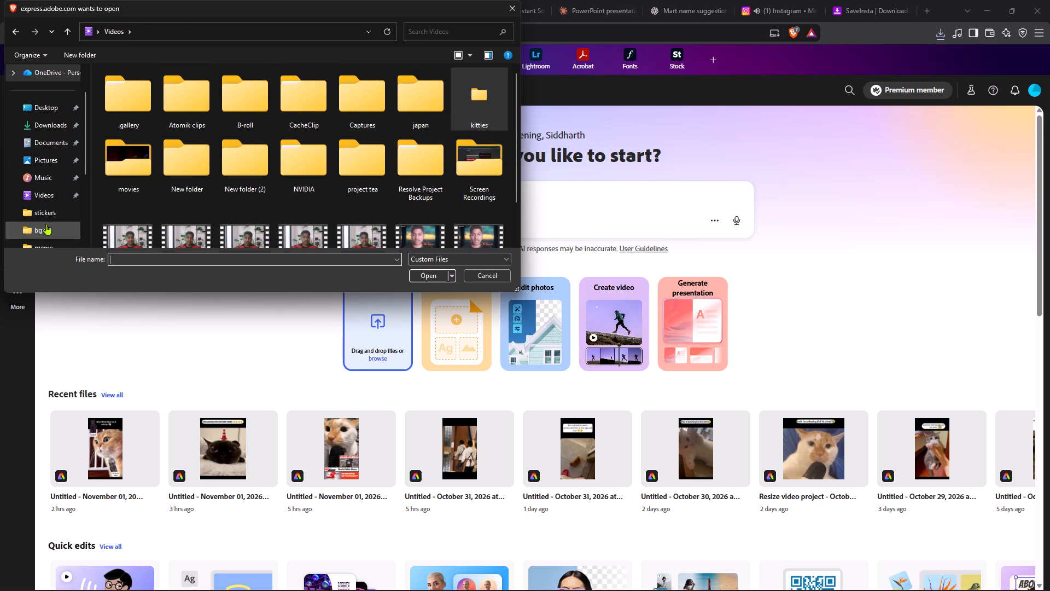
Upload the video "he takes time before say anything ." from the Raw folder inside Videos > kitties and choose to edit it.
scroll(46, 225, down, 1)
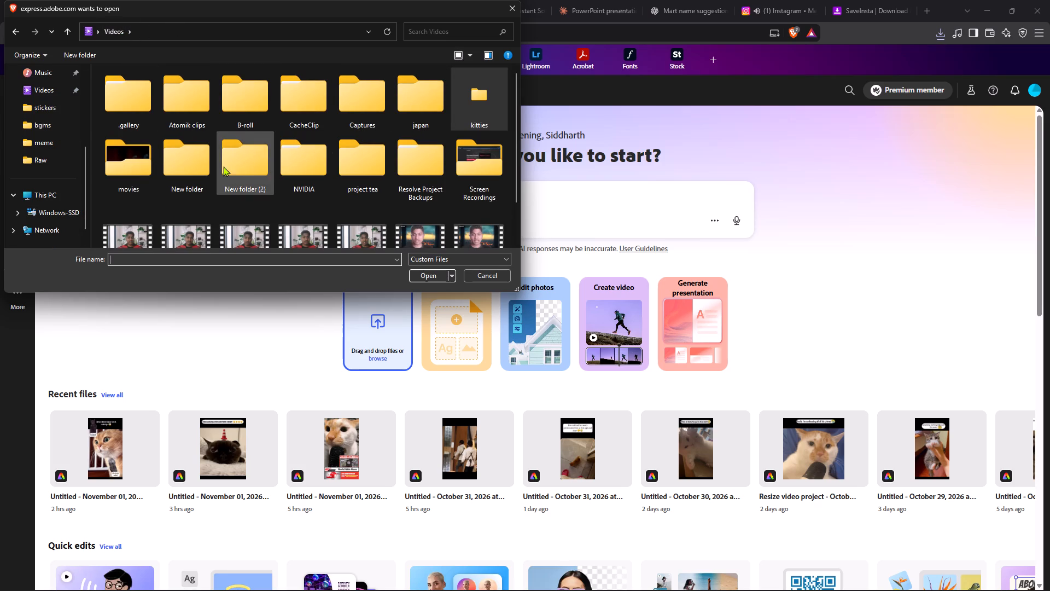
double_click(482, 118)
double_click(376, 117)
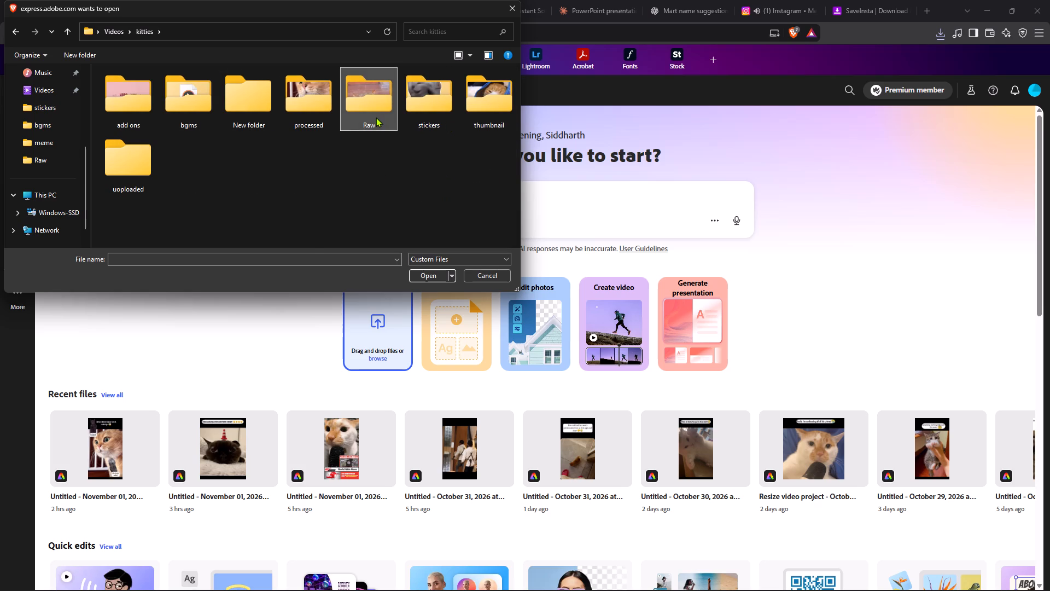
scroll(360, 161, down, 1)
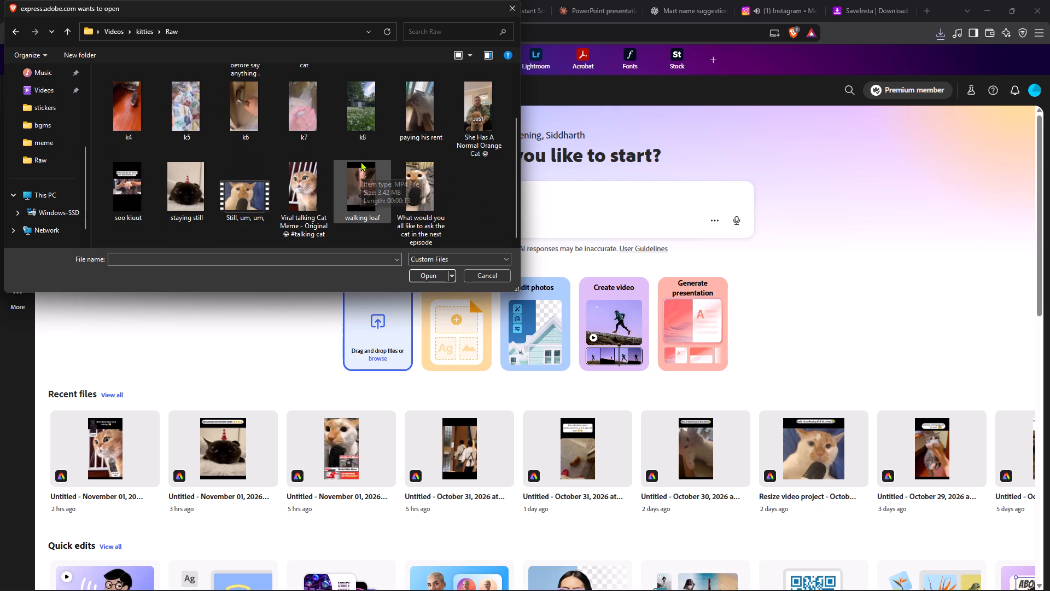
scroll(360, 161, down, 1)
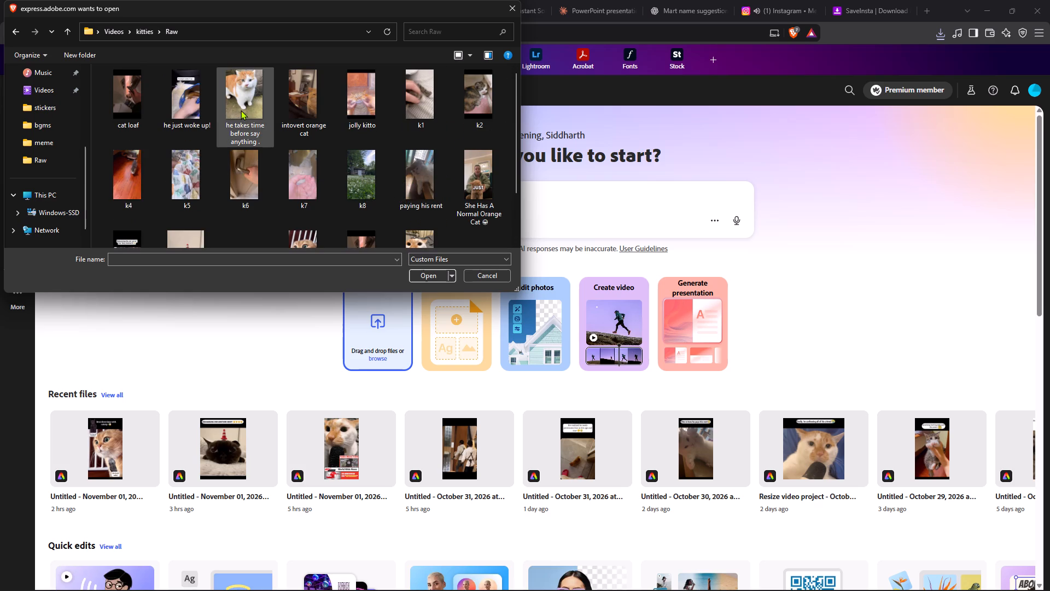
click(242, 110)
click(414, 273)
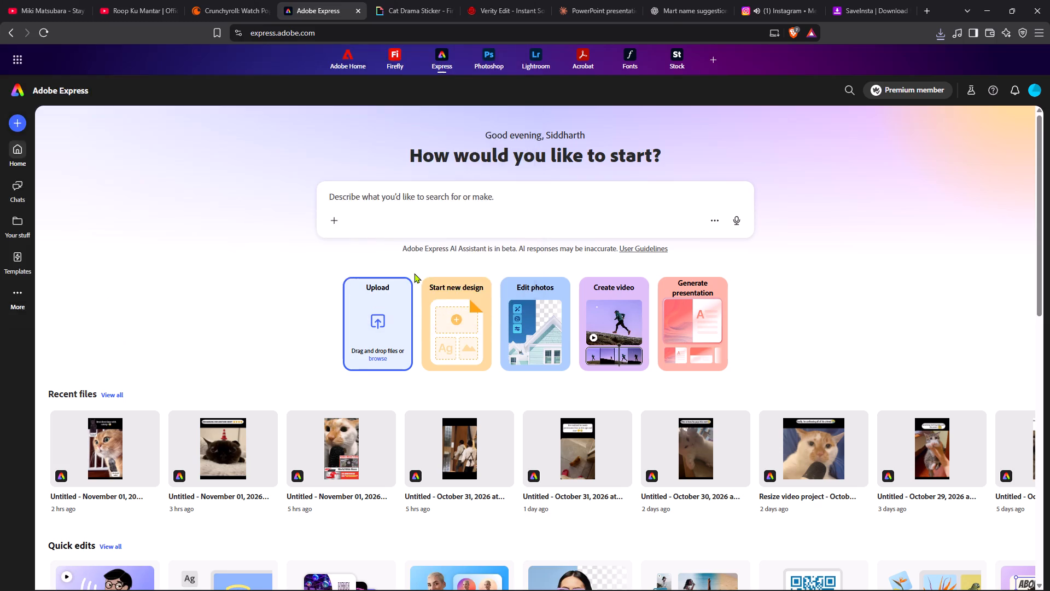
click(590, 204)
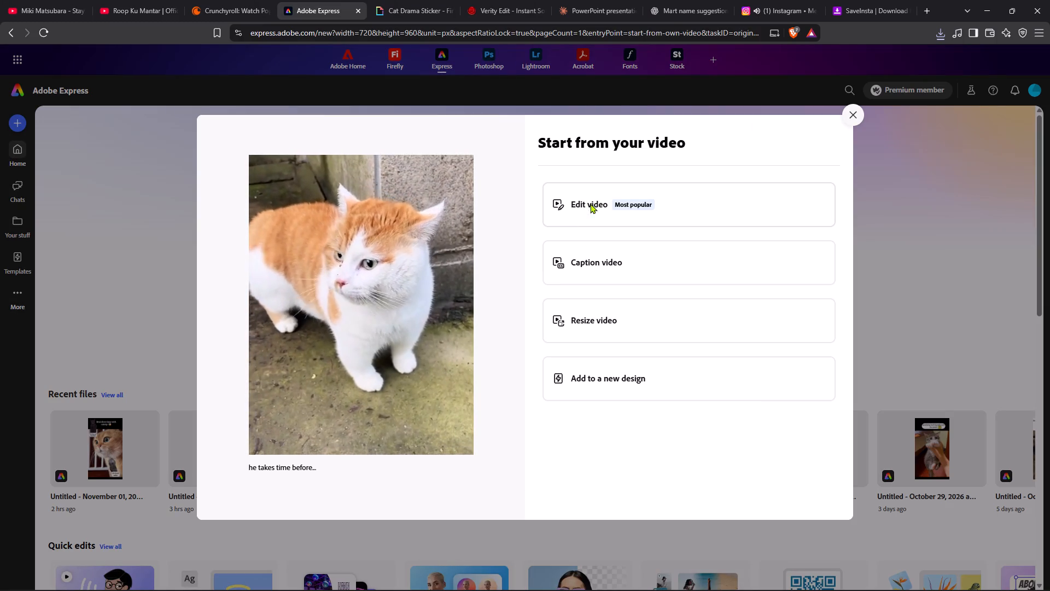
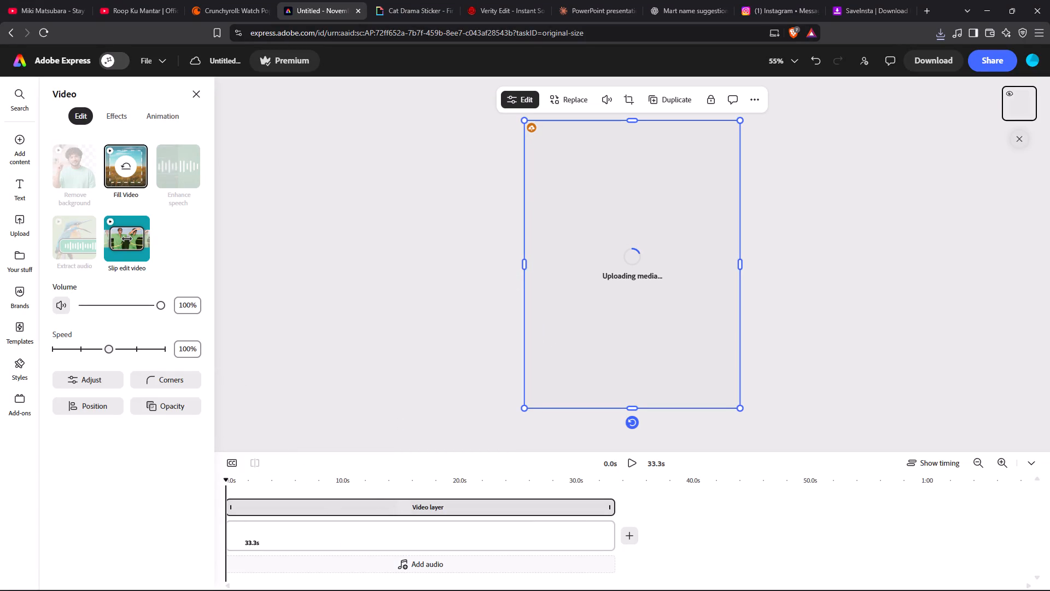
Switch to File Explorer with the meme folder inside Videos > kitties > bgms.
click(528, 577)
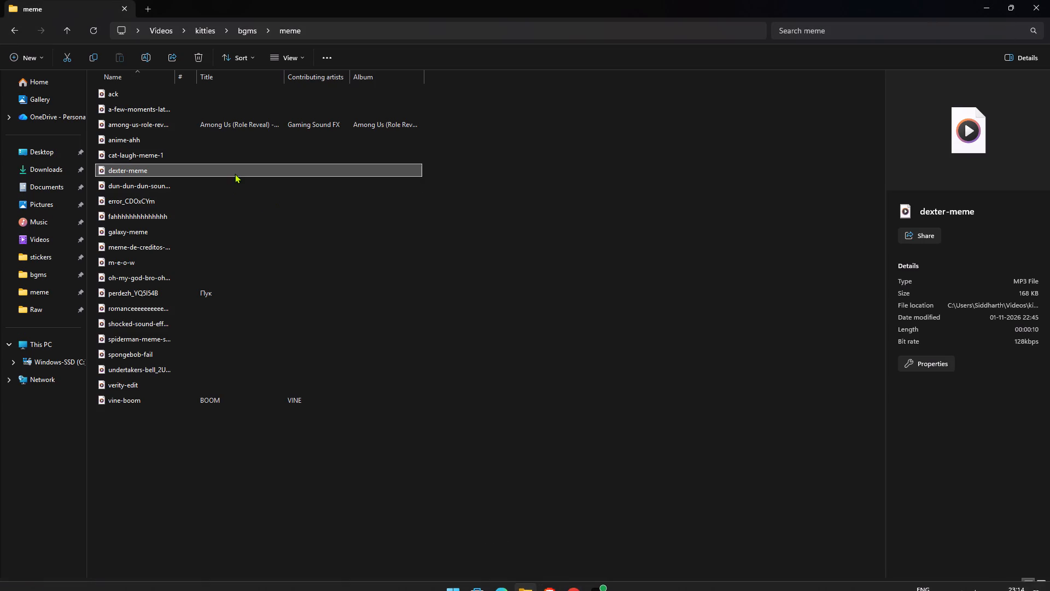
Listen to the dexter-meme, cat-laugh-meme-1 and dun-dun-dun sound effects from the meme folder.
double_click(234, 170)
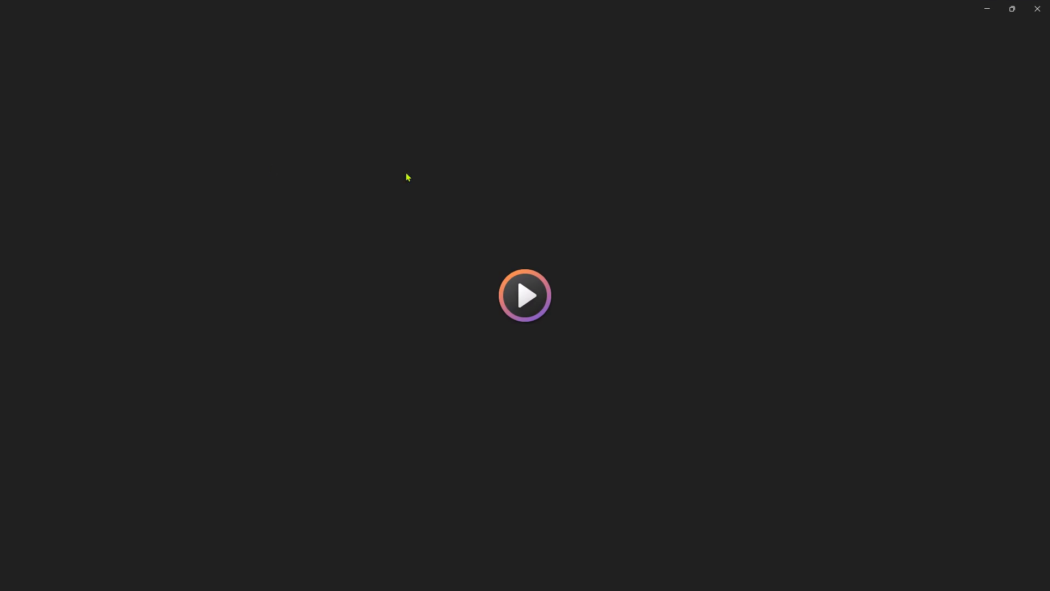
click(534, 295)
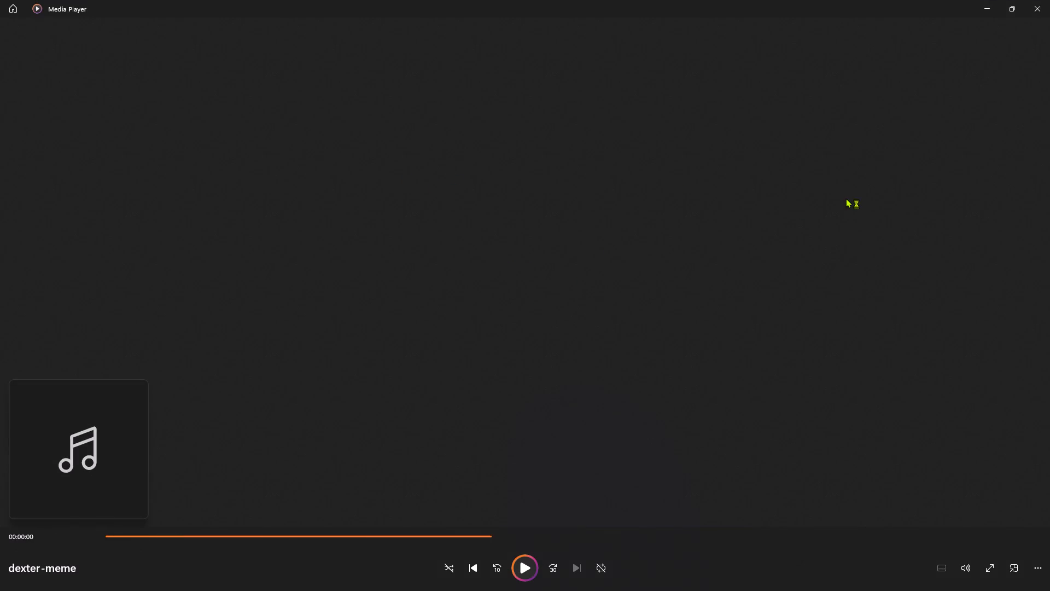
click(1040, 11)
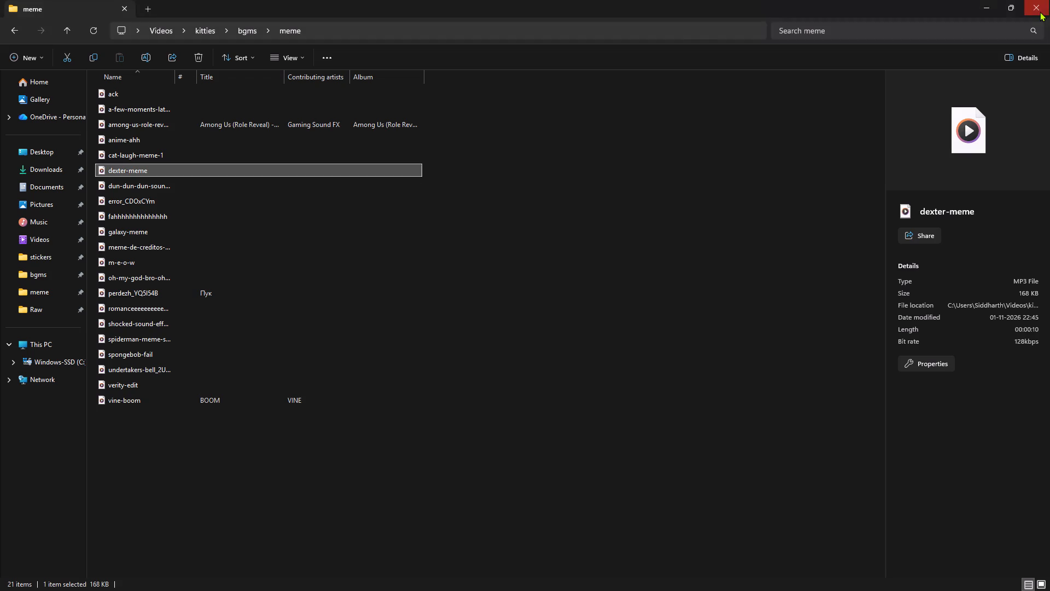
double_click(328, 158)
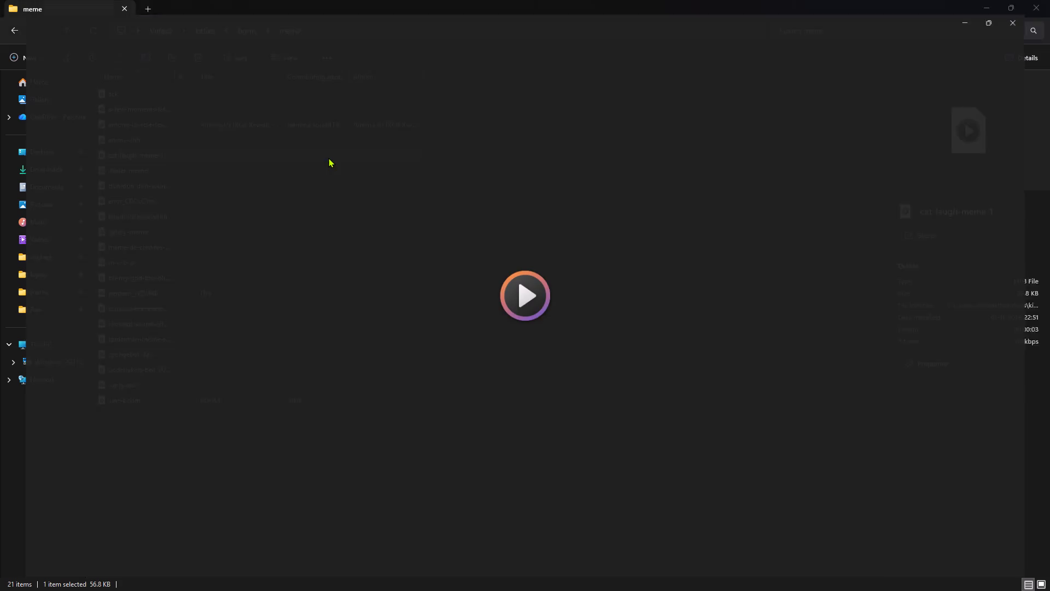
click(524, 290)
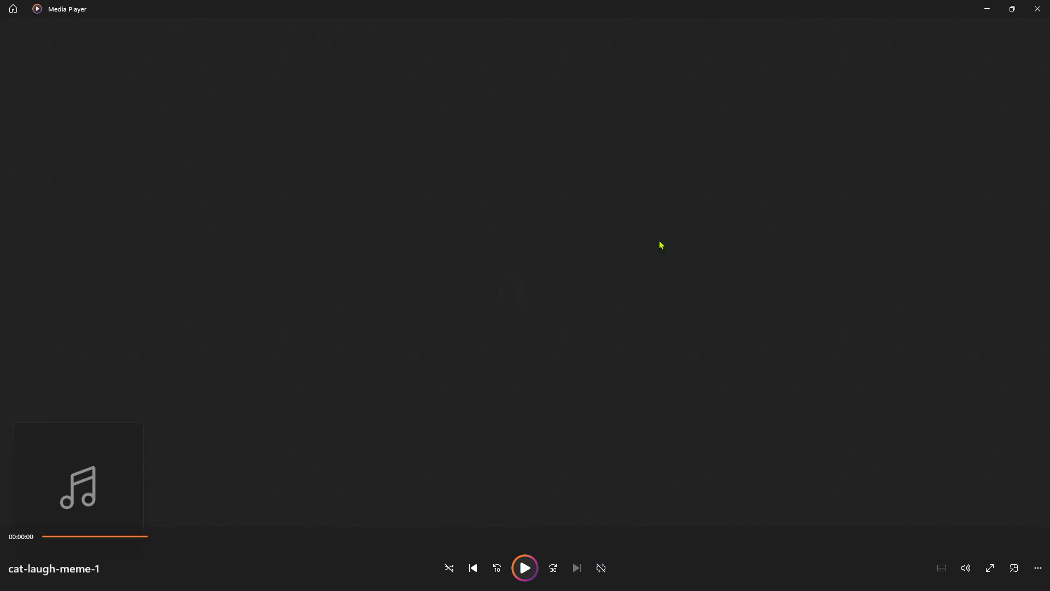
click(1035, 12)
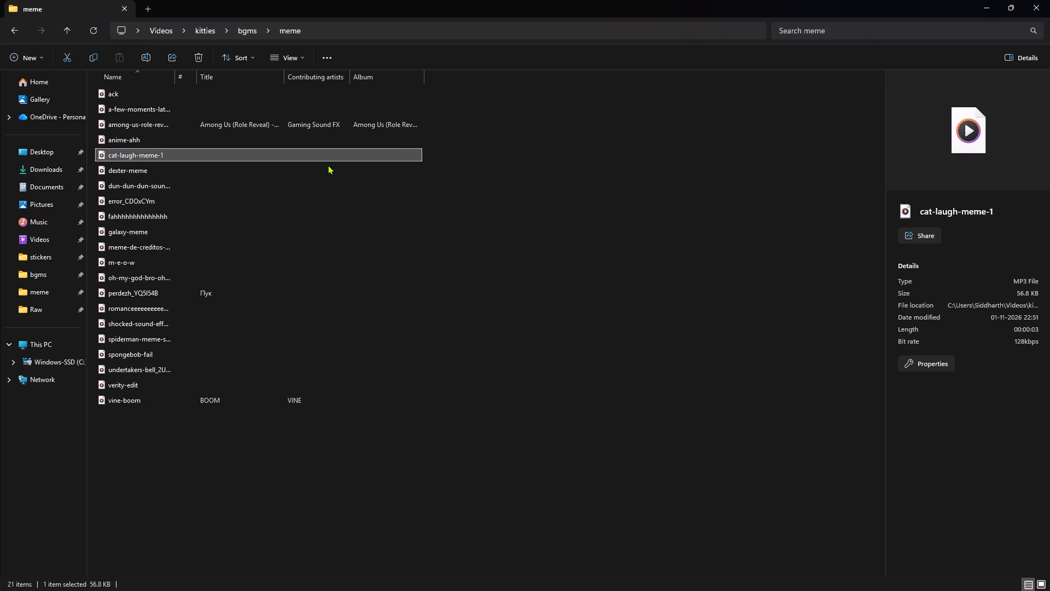
double_click(230, 190)
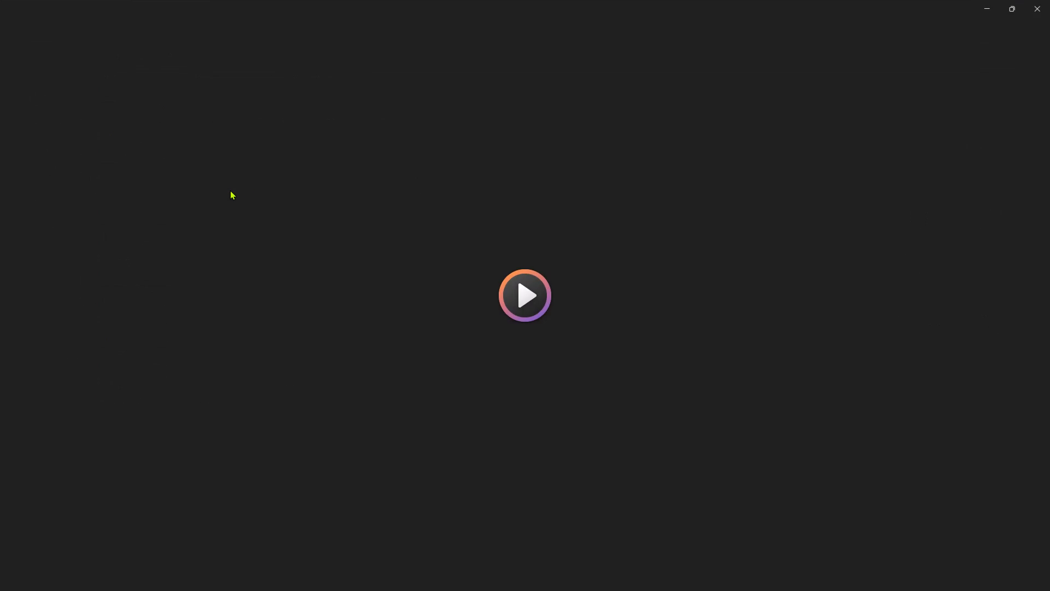
click(531, 301)
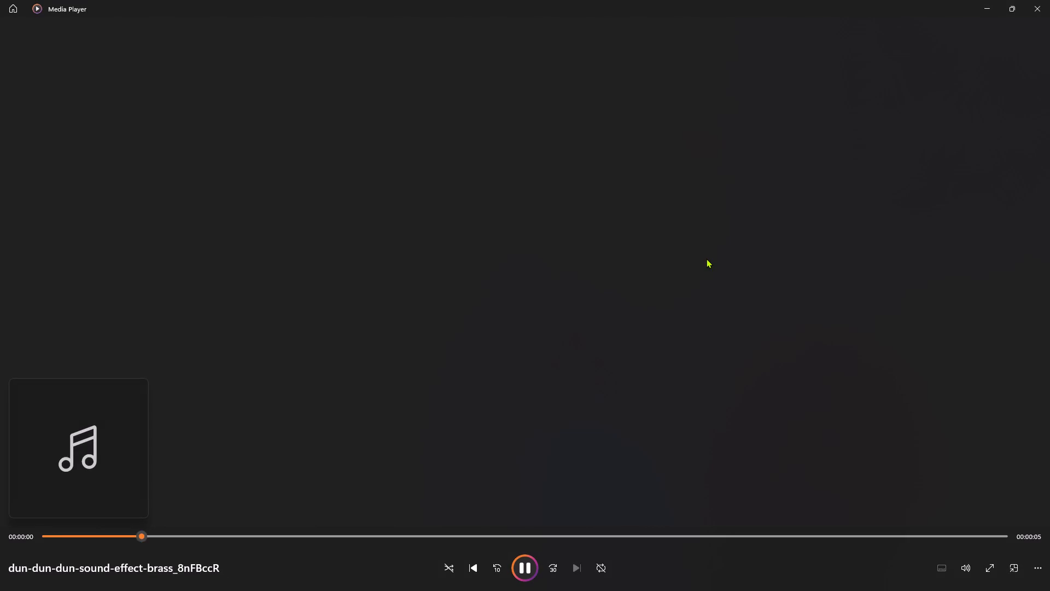
click(1043, 15)
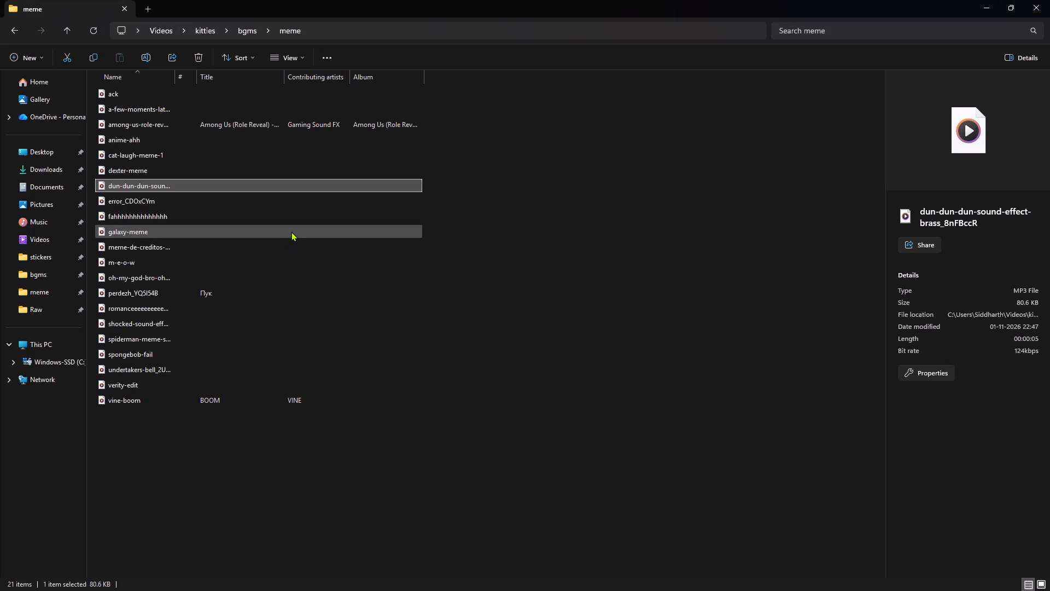
Listen to the galaxy-meme, meme-de-creditos-finales and m-e-o-w sound effects from the meme folder.
double_click(291, 231)
click(524, 289)
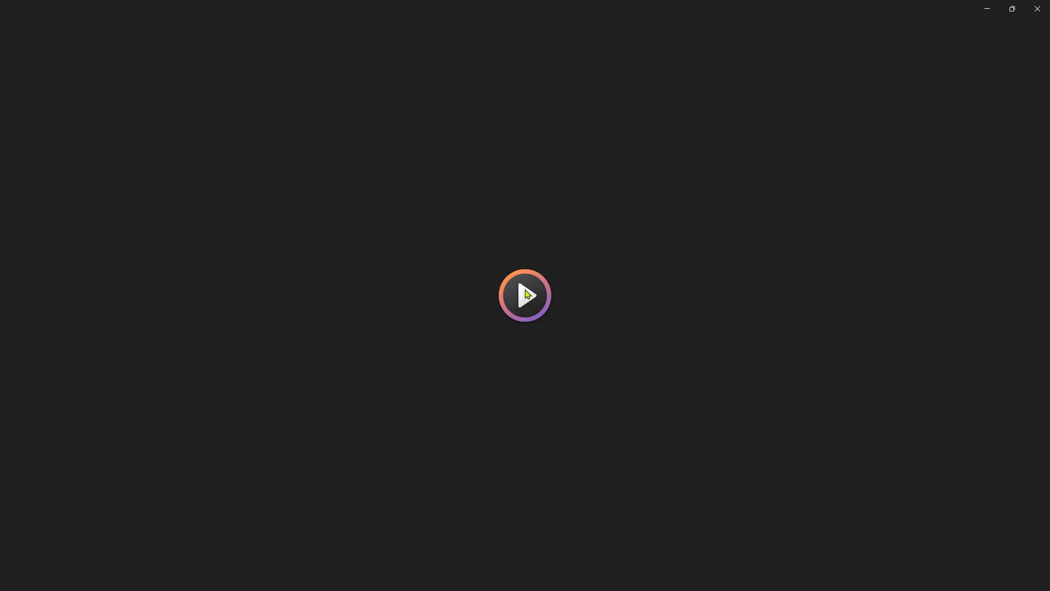
click(1047, 2)
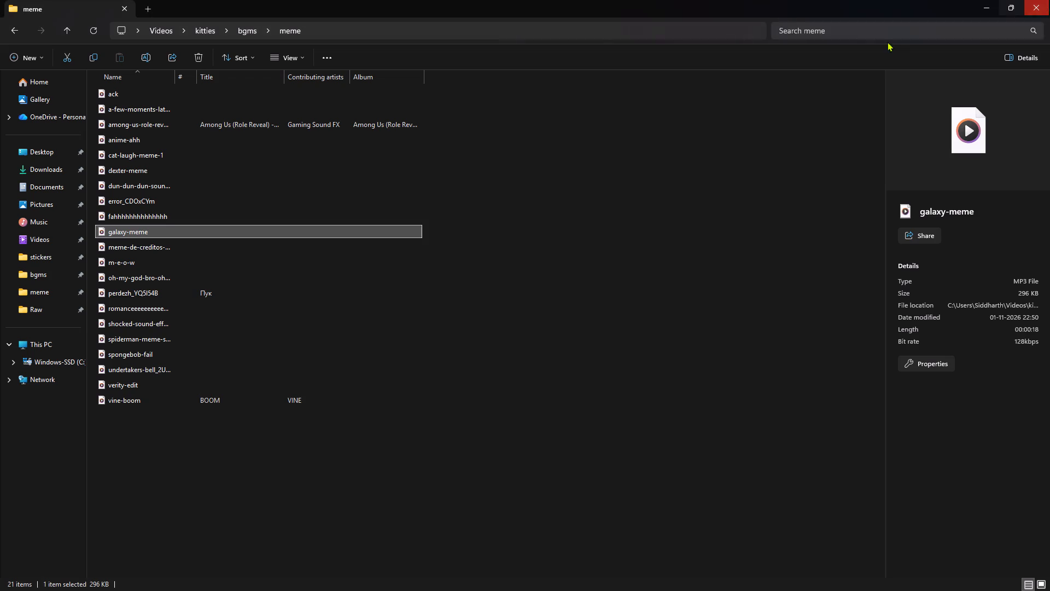
double_click(407, 242)
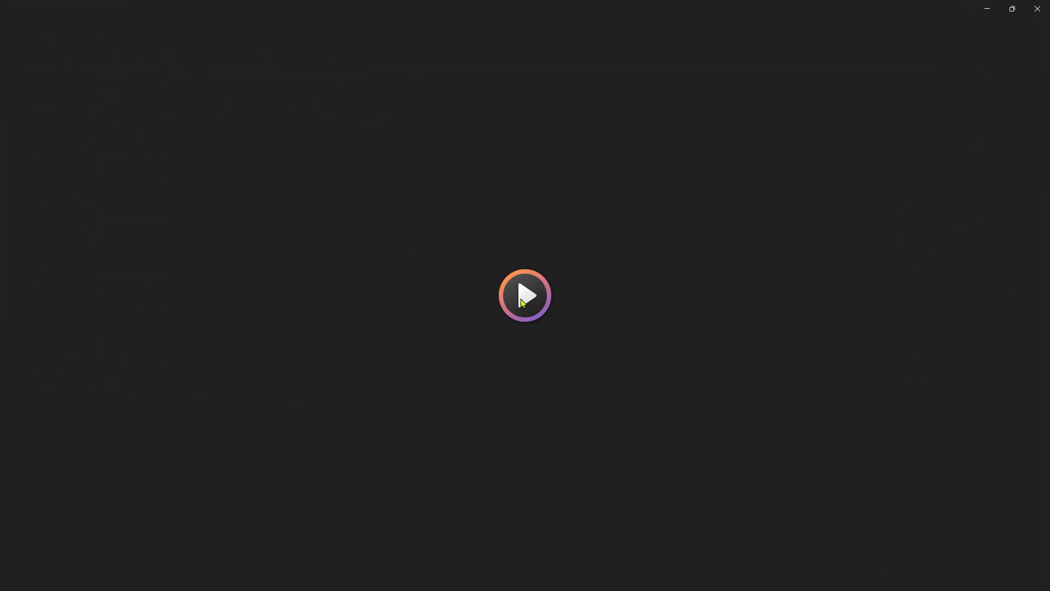
click(521, 298)
click(520, 283)
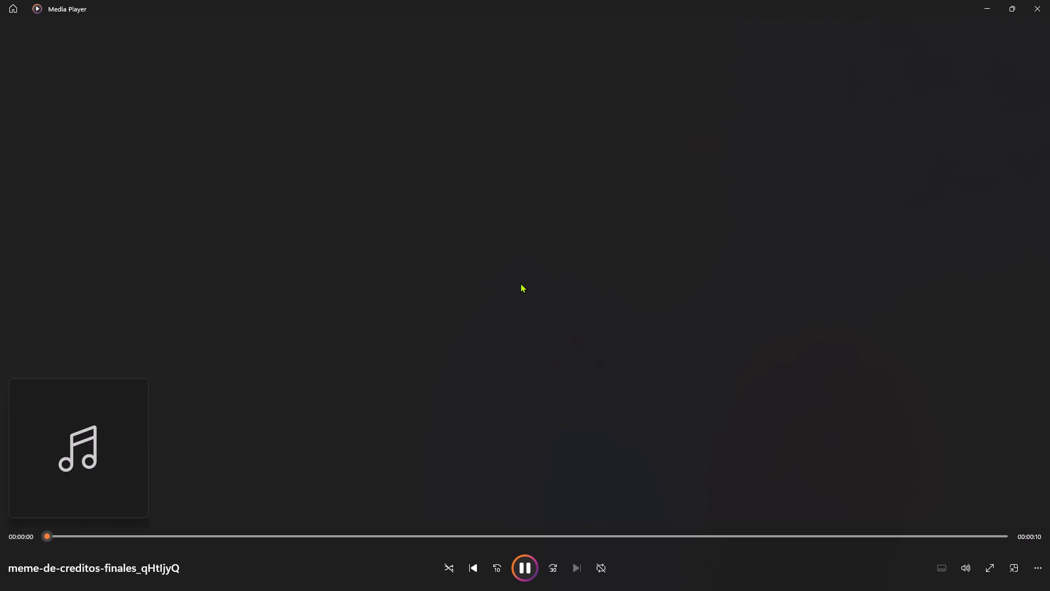
click(520, 283)
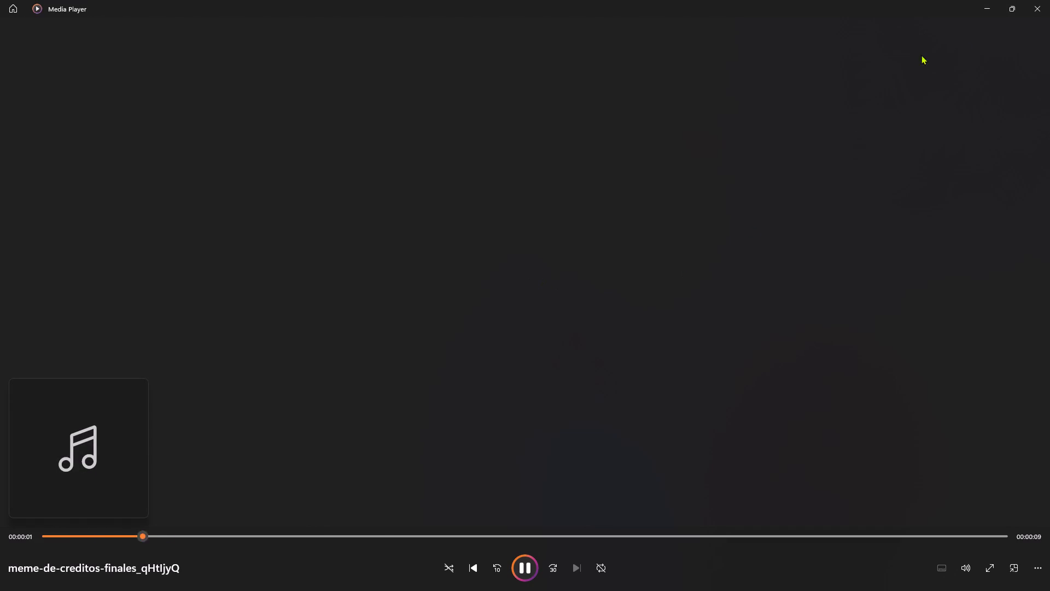
click(1026, 14)
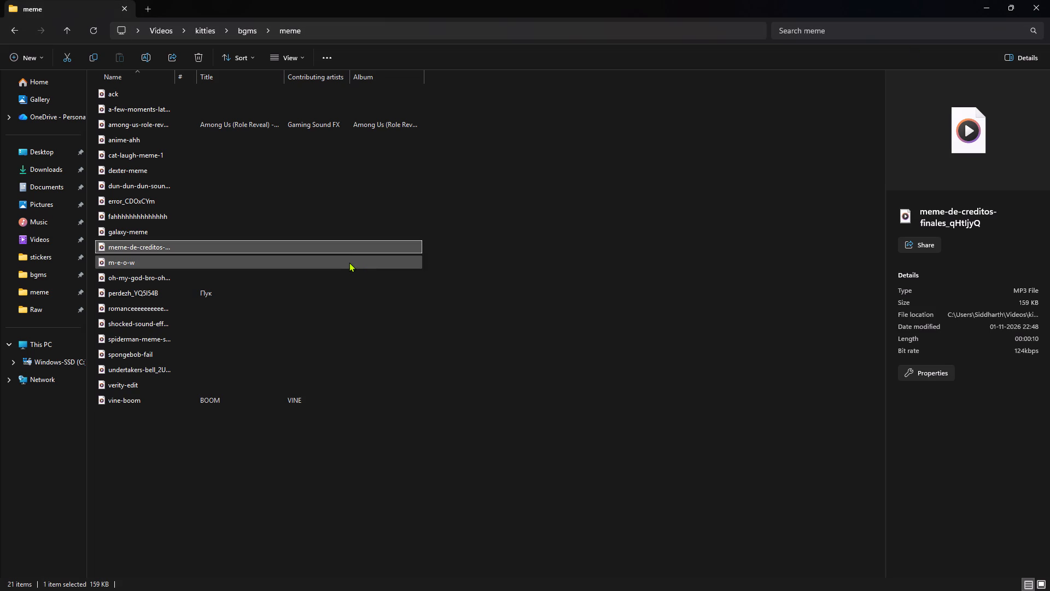
double_click(349, 262)
click(535, 308)
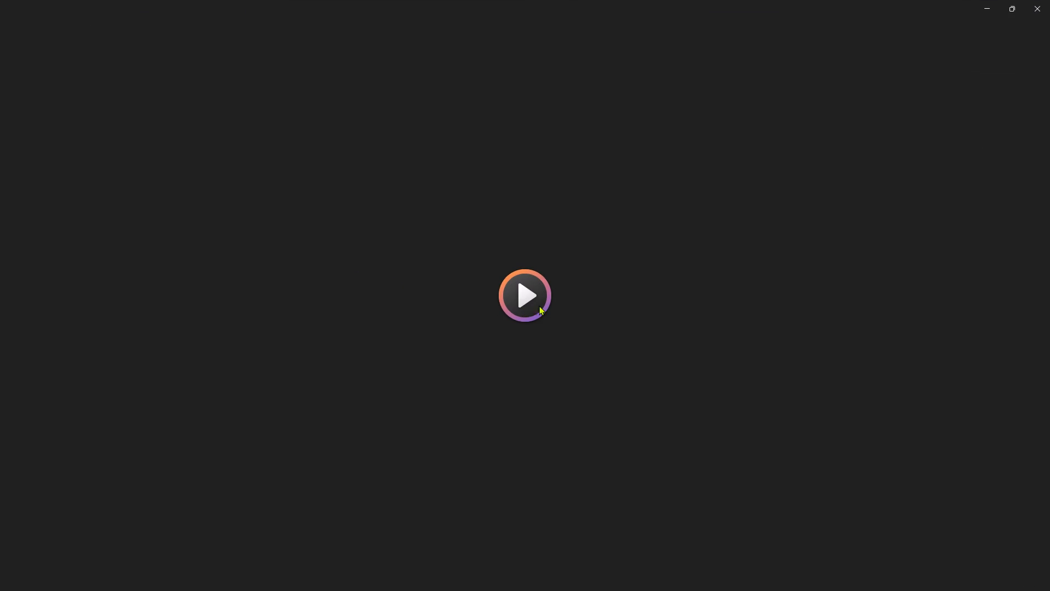
click(1033, 2)
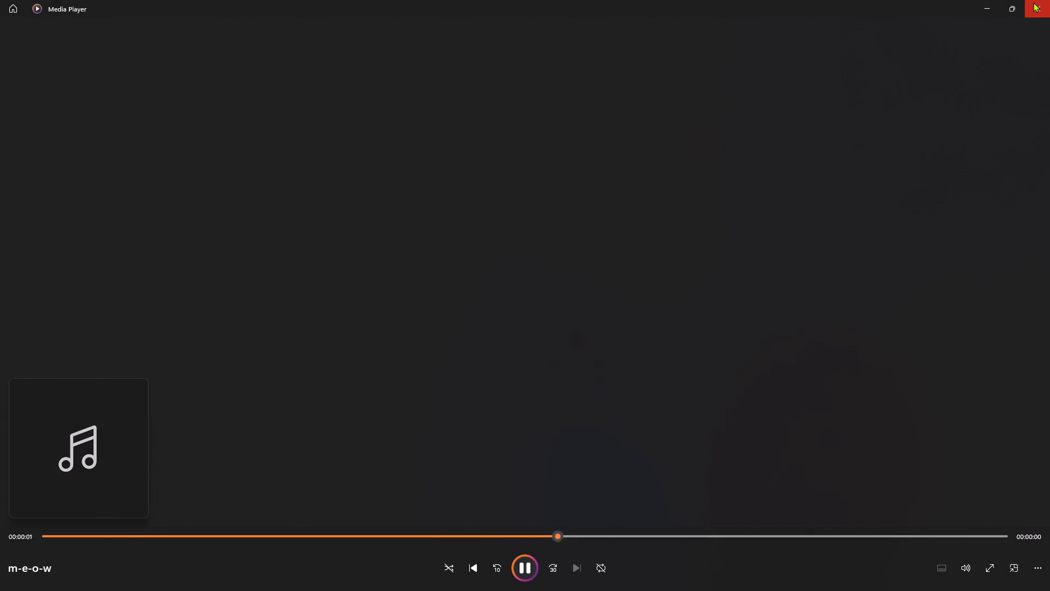
Listen to the oh-my-god-bro-oh-hell-nah-man and shocked-sound-effect clips from the meme folder.
double_click(349, 280)
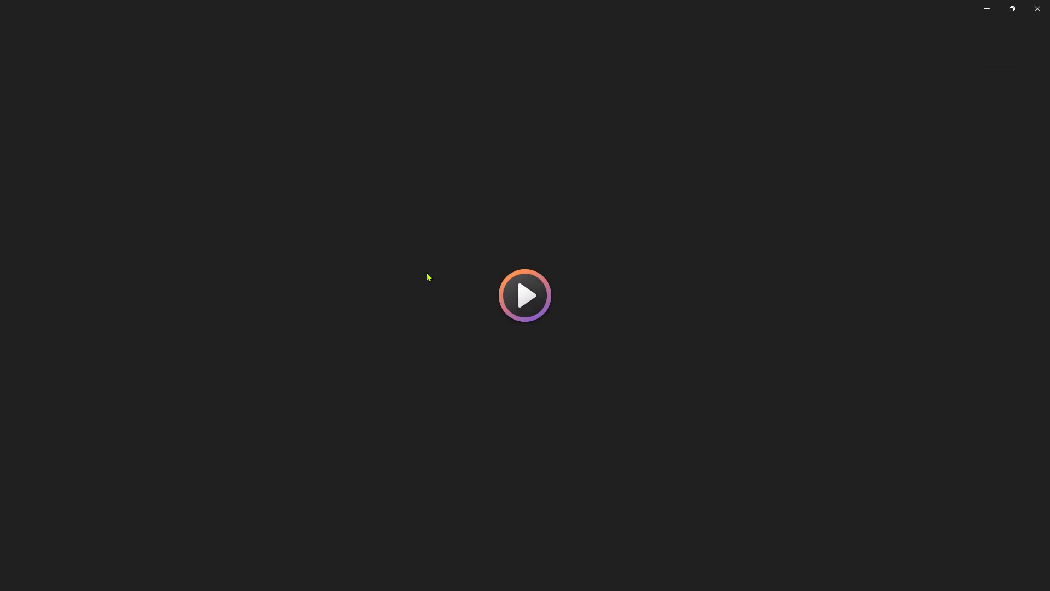
click(536, 303)
click(536, 303)
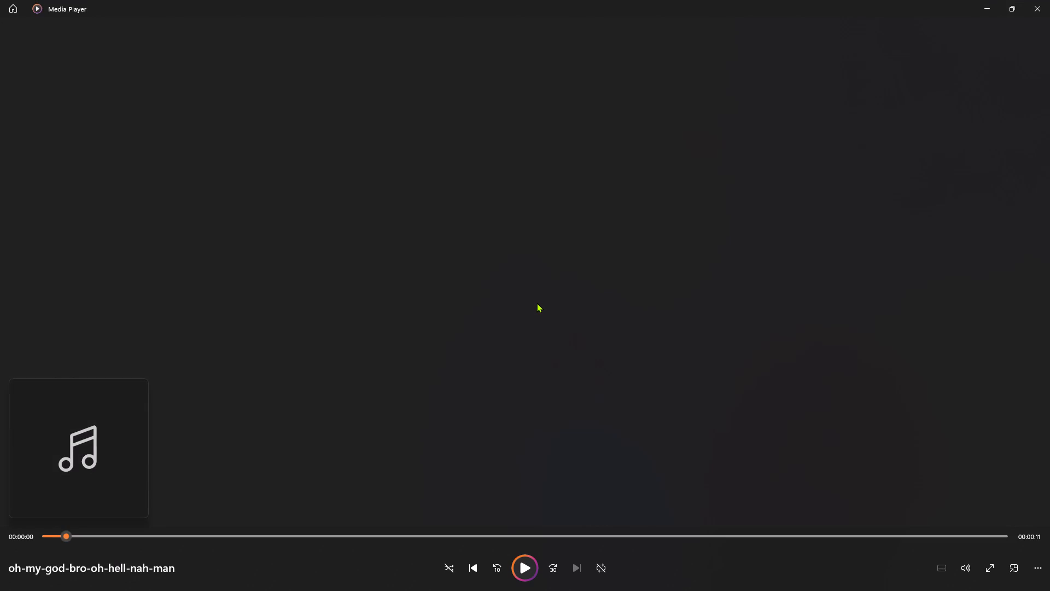
click(536, 303)
click(1036, 0)
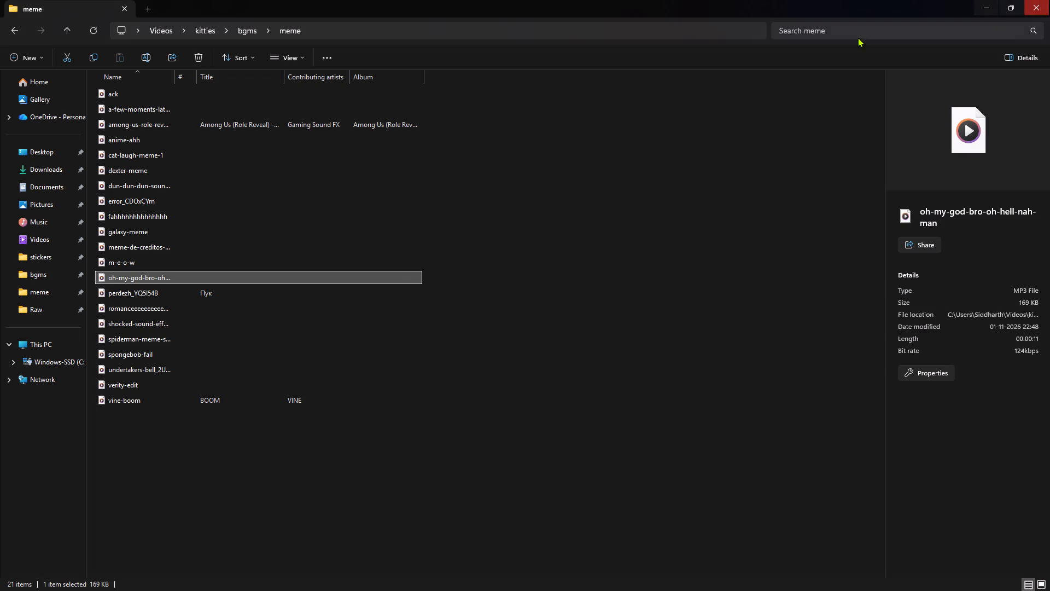
double_click(295, 317)
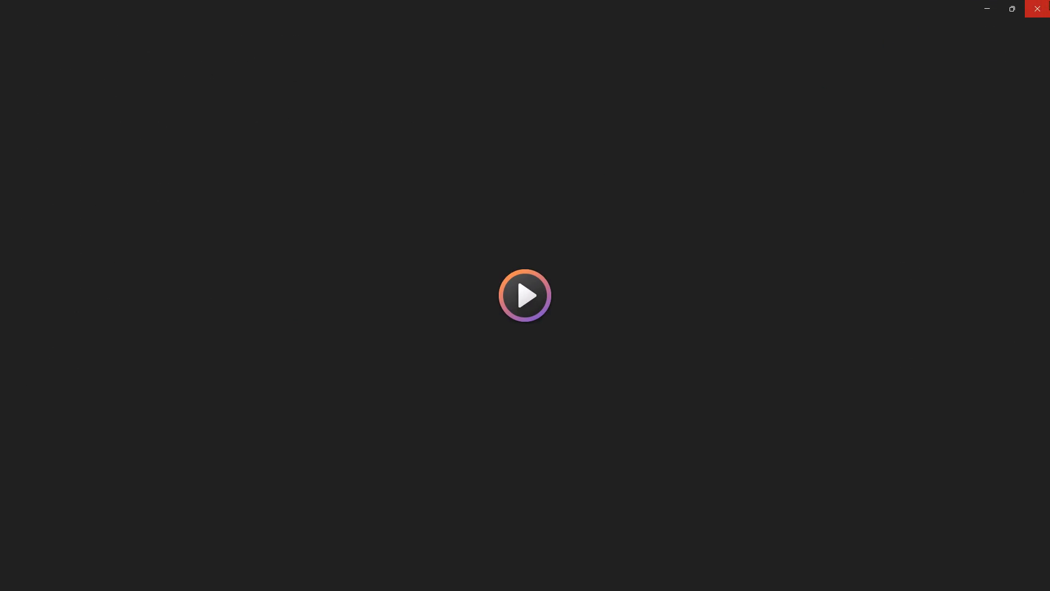
click(1048, 1)
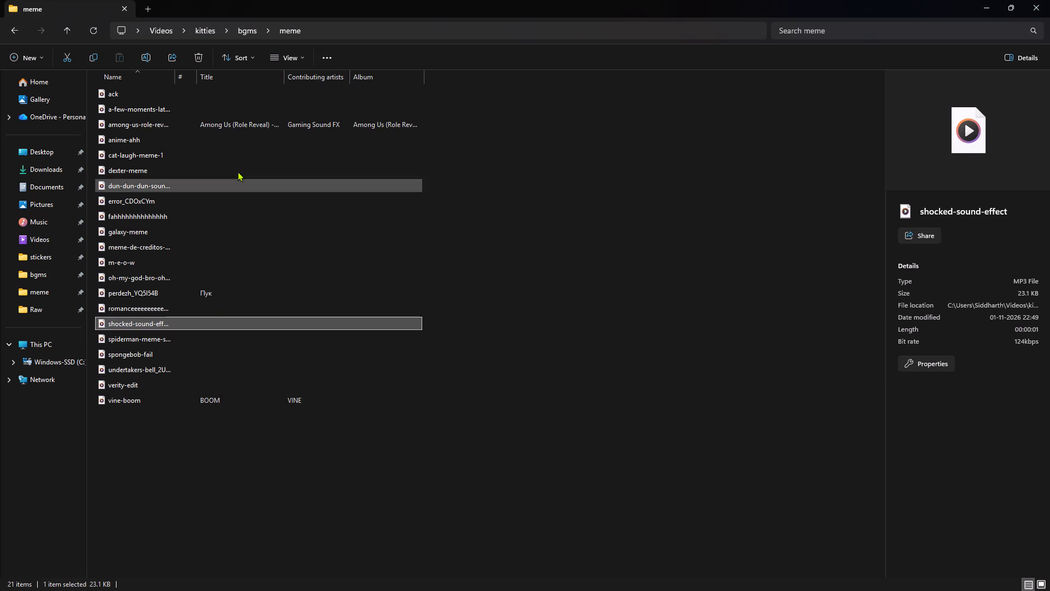
Listen to the a-few-moments-later and among-us-role-reveal sounds, and replay cat-laugh-meme-1 and dexter-meme.
double_click(234, 107)
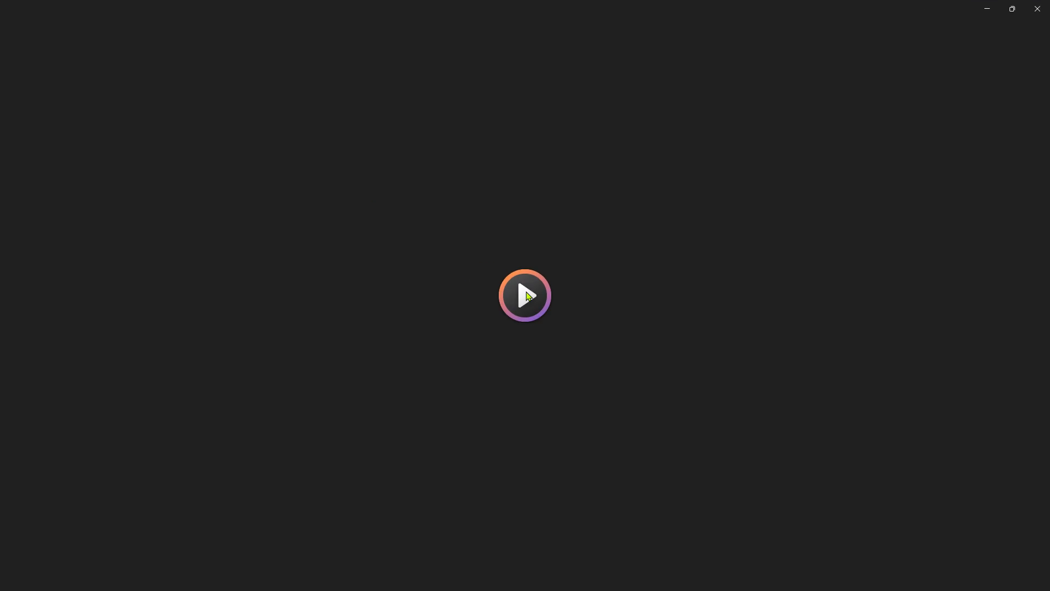
click(526, 291)
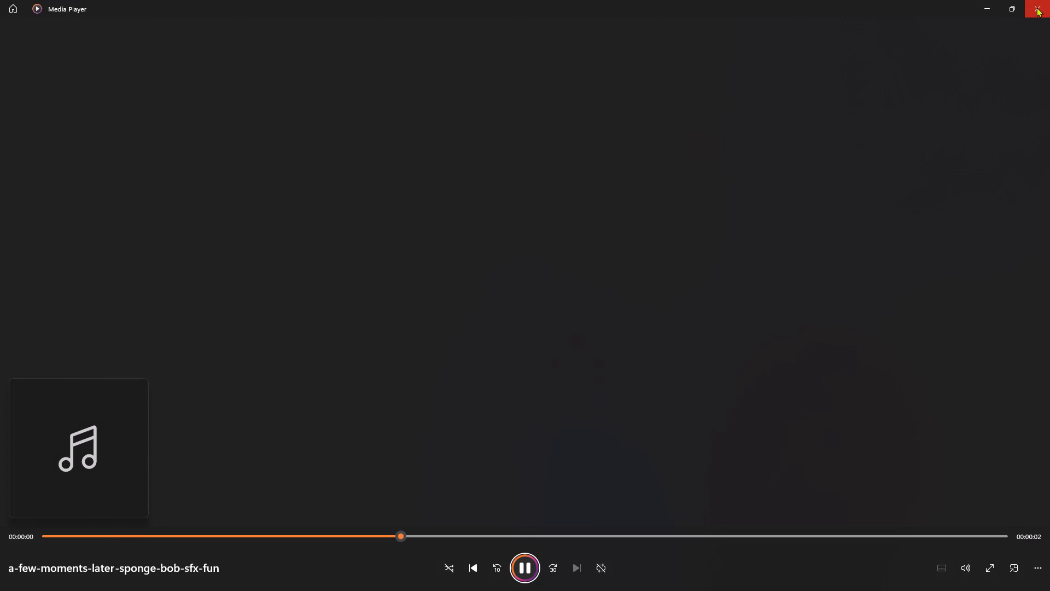
click(1037, 7)
double_click(357, 126)
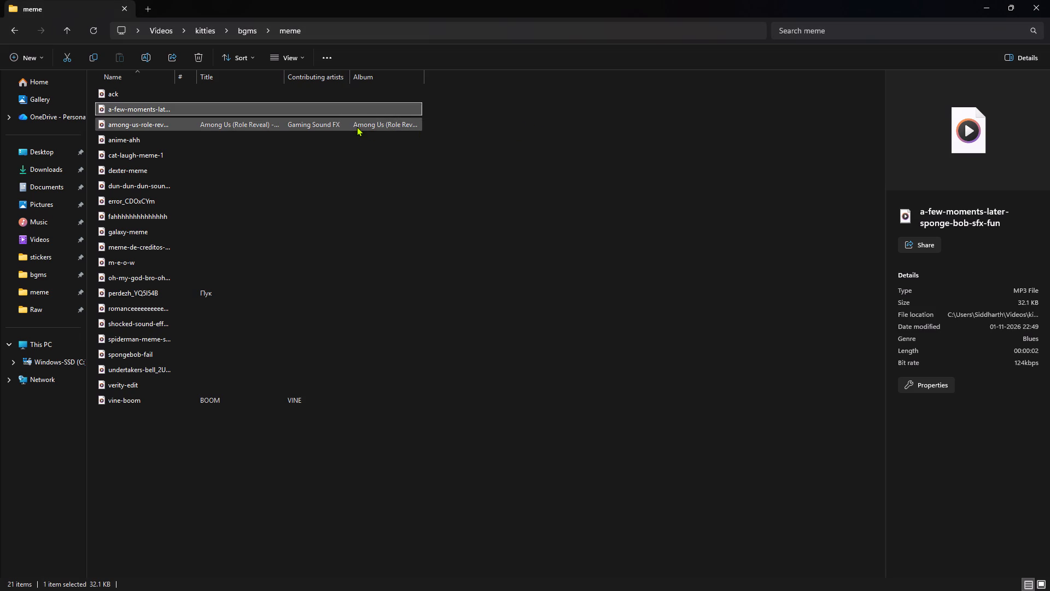
click(524, 286)
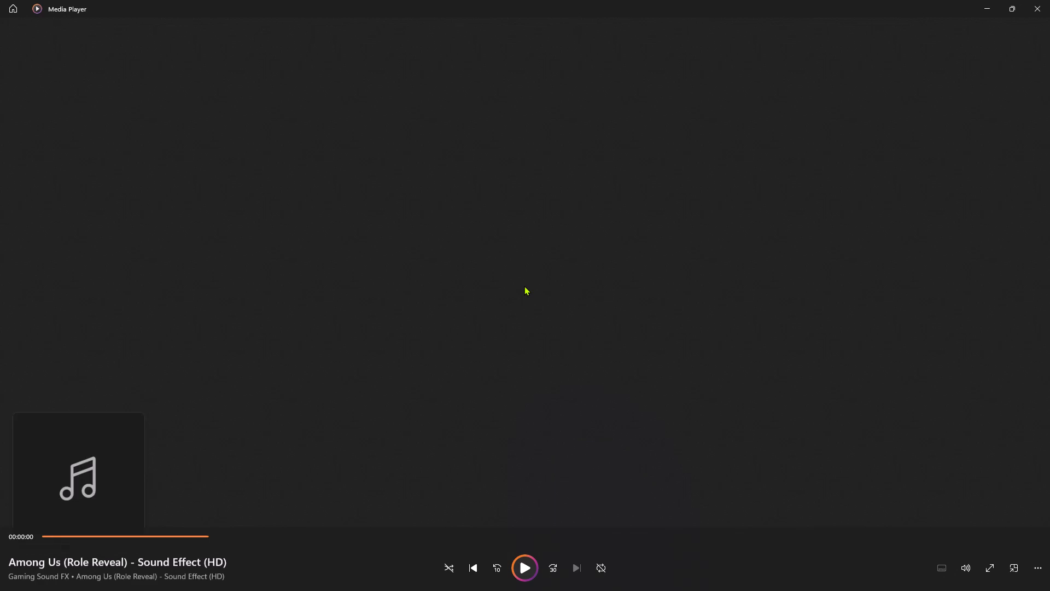
click(1030, 11)
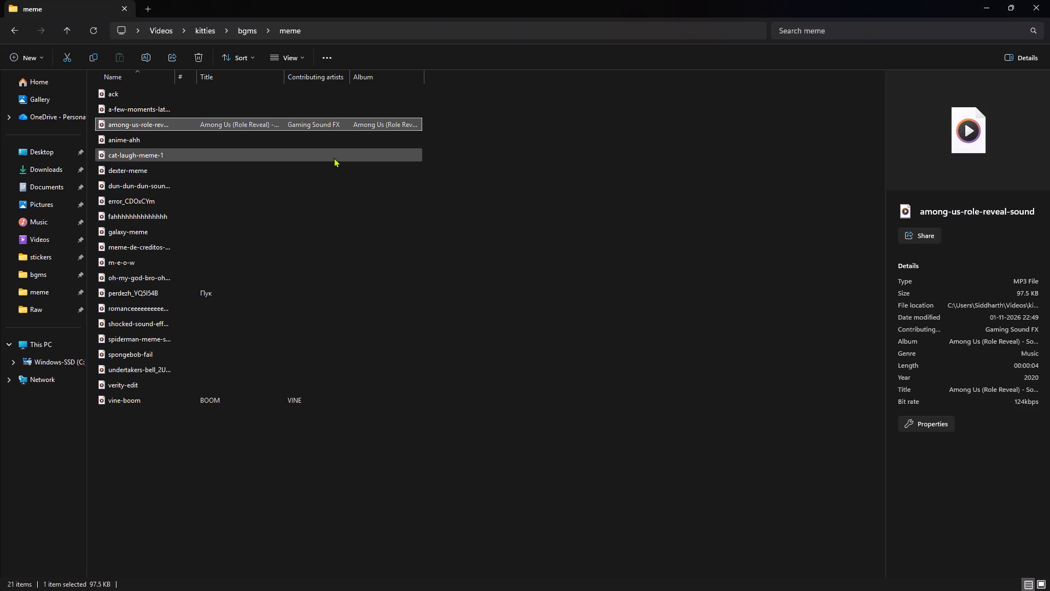
double_click(331, 157)
click(530, 301)
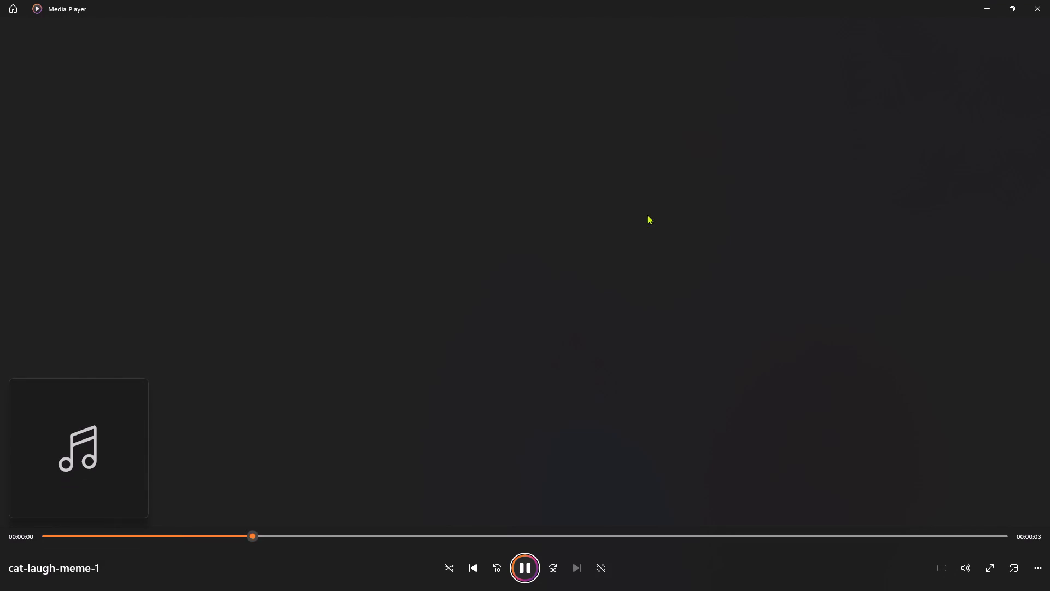
click(1043, 2)
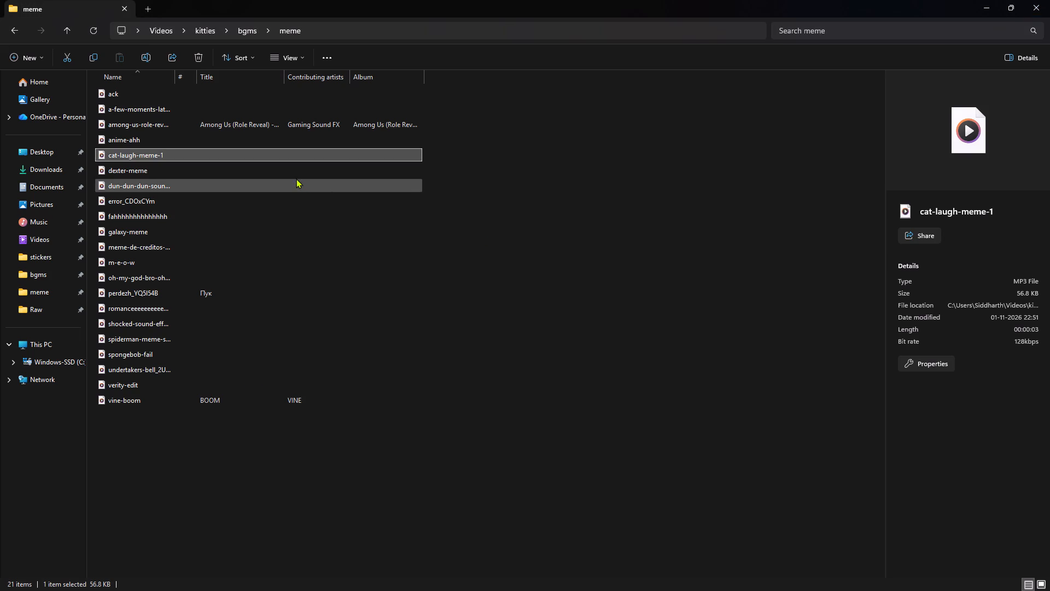
double_click(294, 175)
click(516, 295)
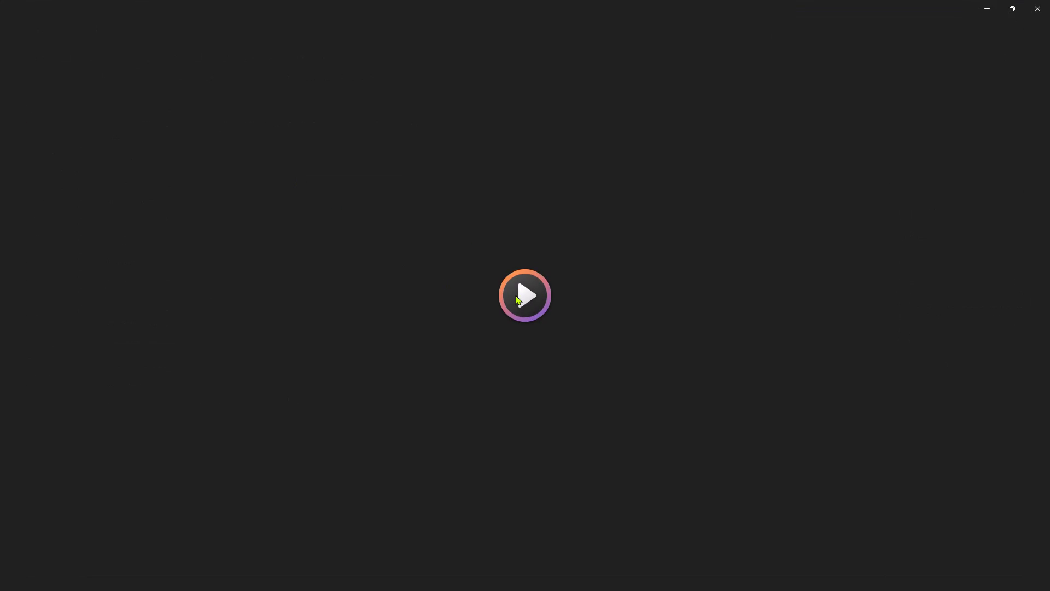
click(1034, 0)
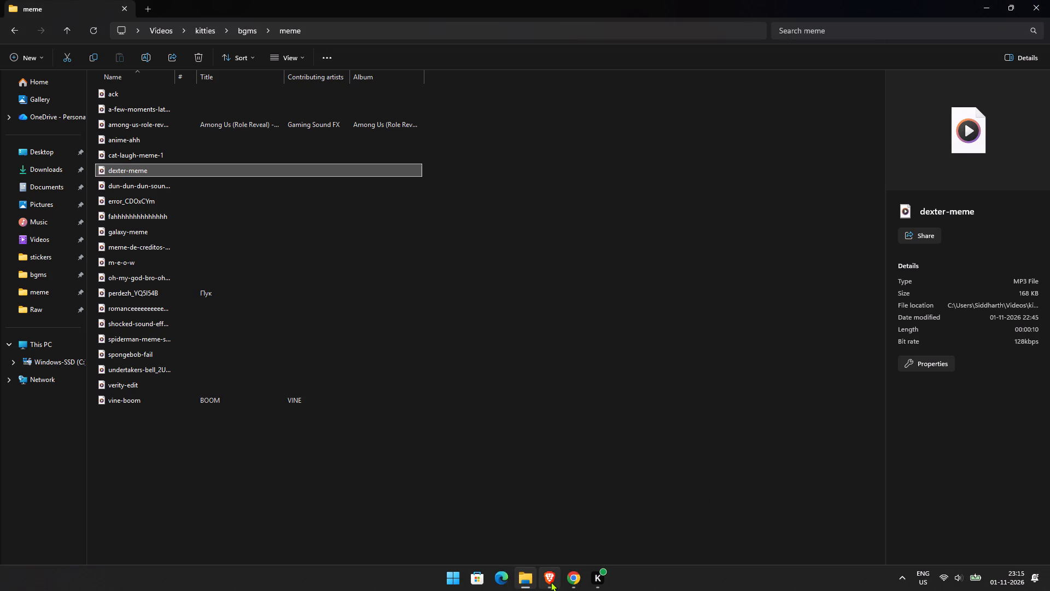
Switch to Adobe Express, shorten the cat video from its bottom edge, and move it down to leave a taller strip above it.
click(550, 582)
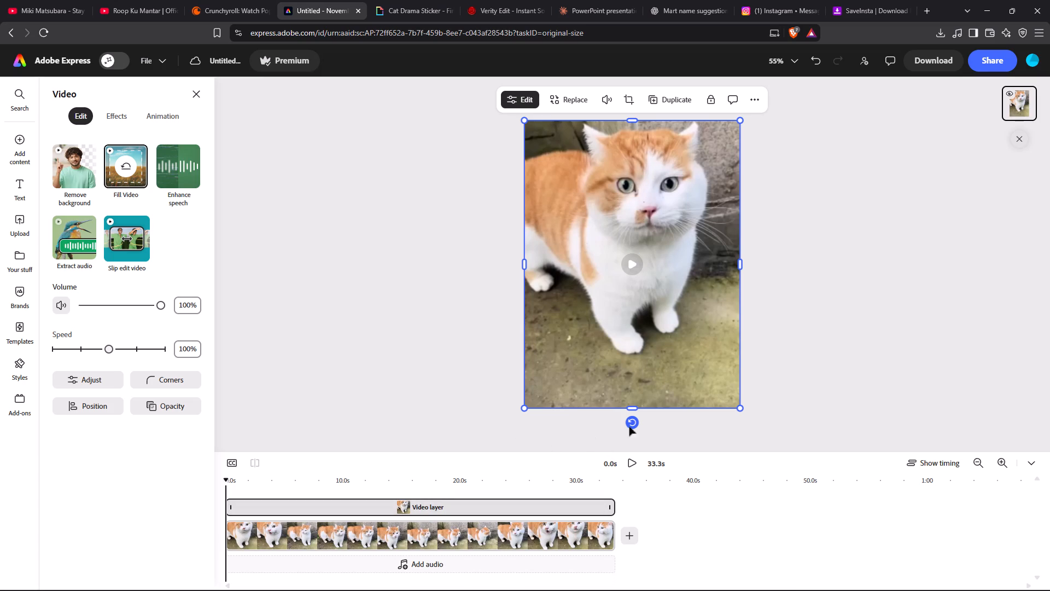
click(632, 121)
drag(633, 407, 646, 365)
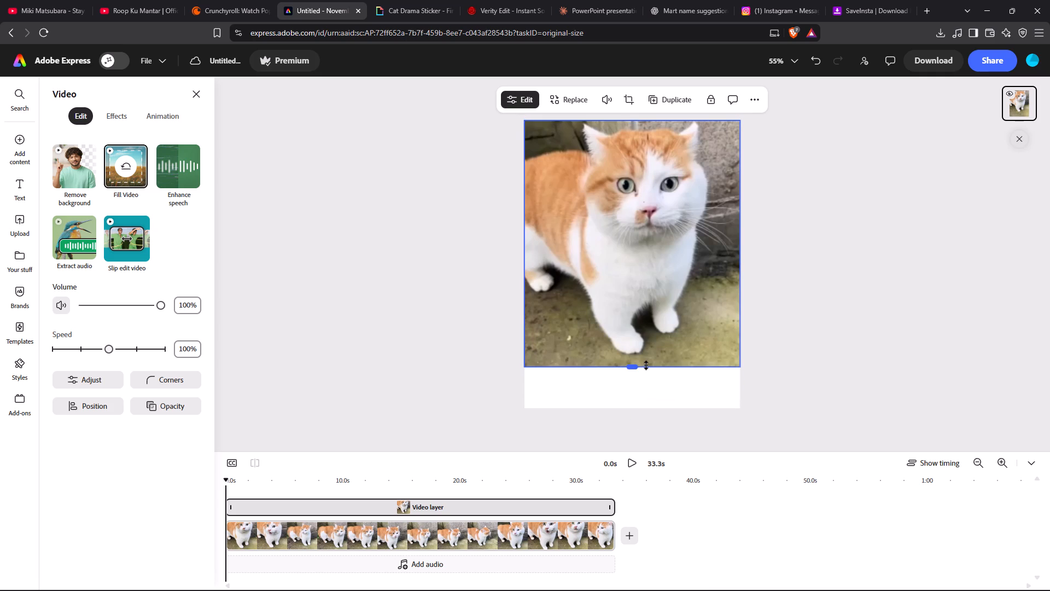
drag(646, 365, 647, 358)
drag(664, 301, 666, 327)
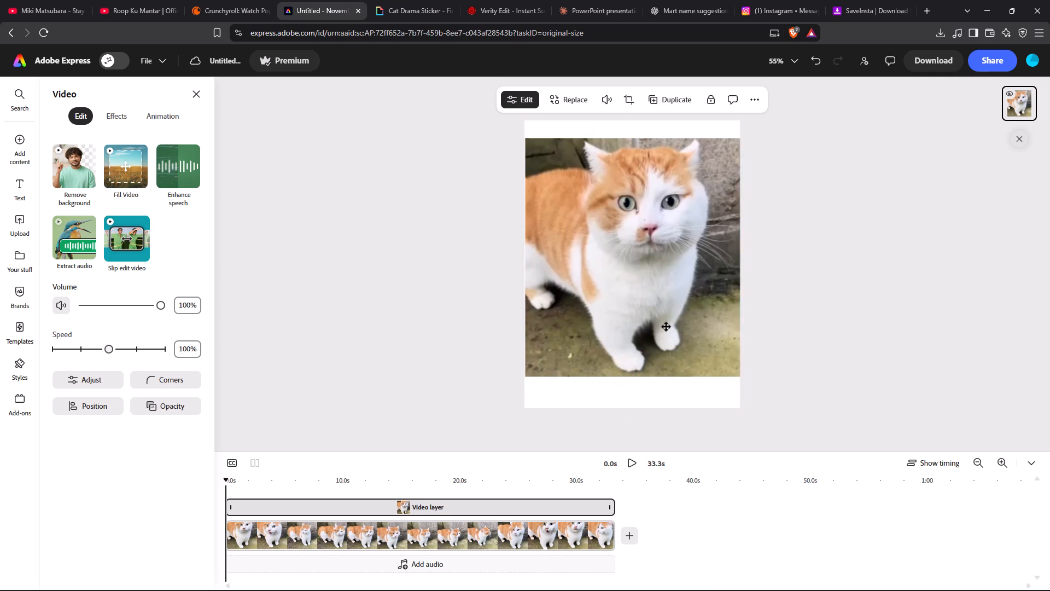
drag(666, 327, 667, 347)
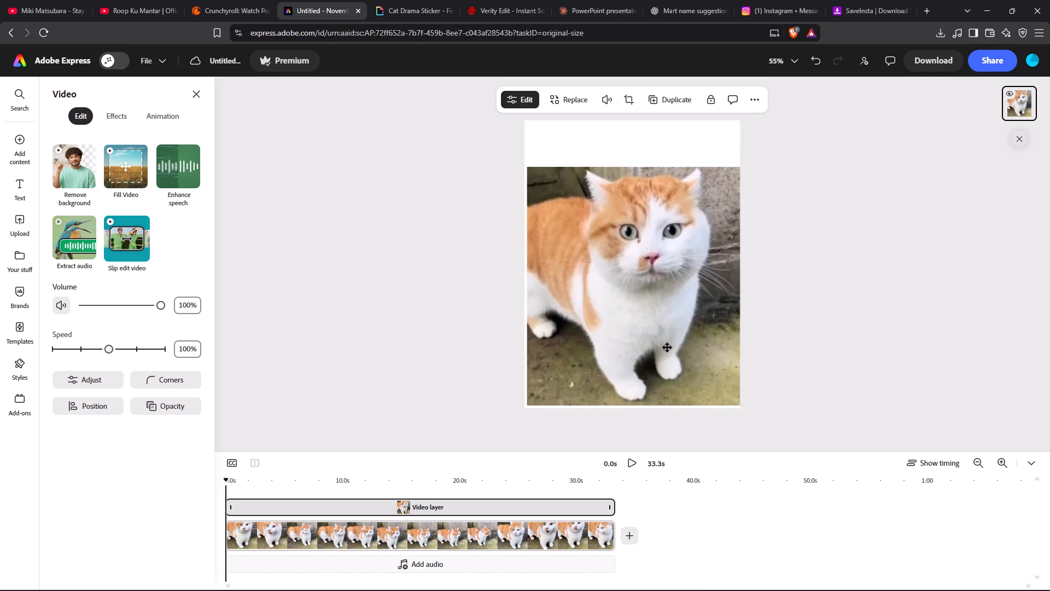
drag(667, 347, 666, 341)
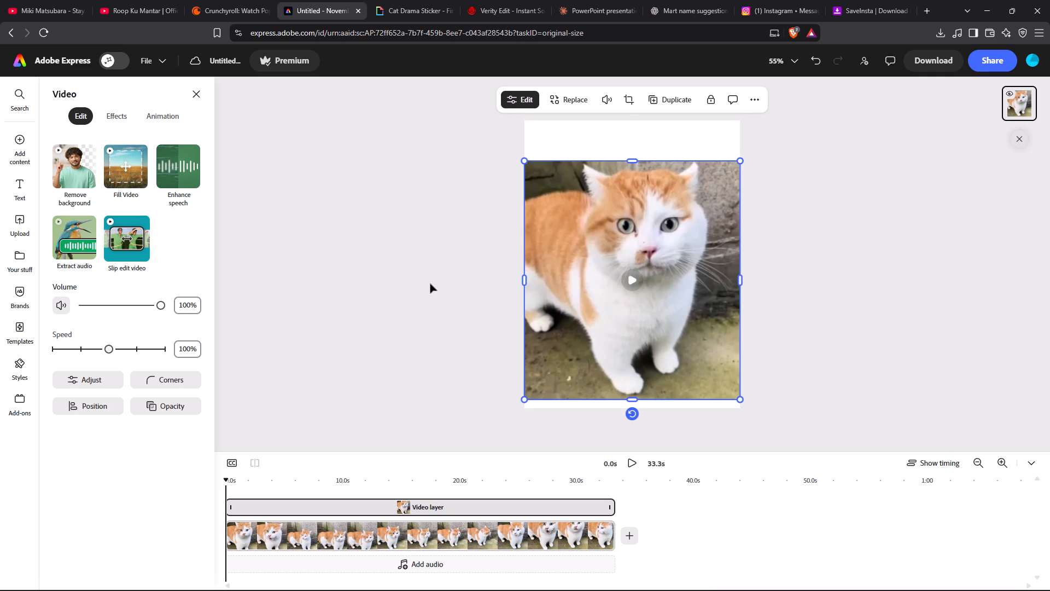
Set the page background colour to black.
double_click(608, 146)
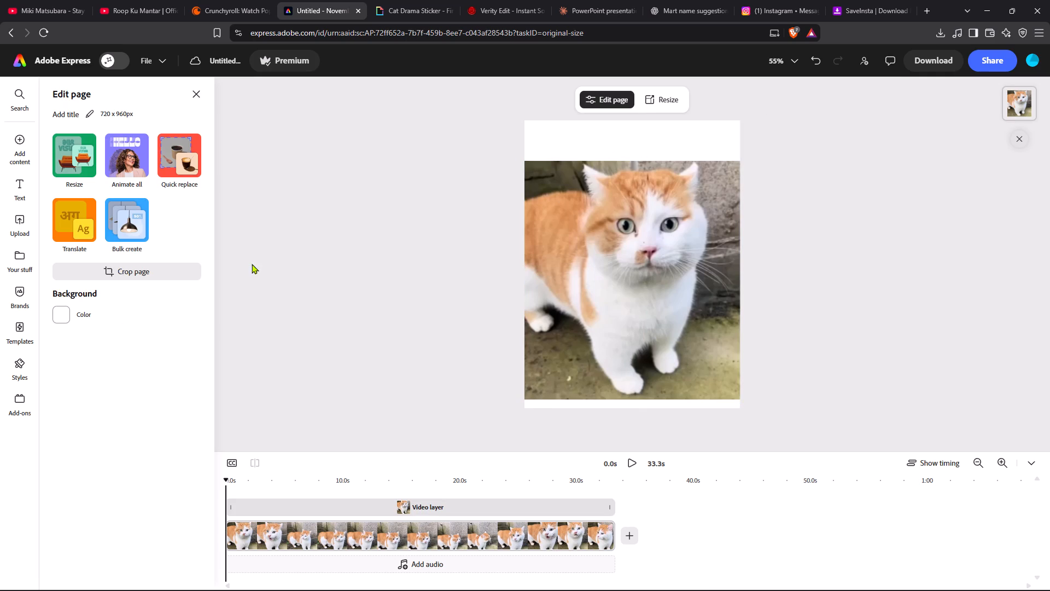
click(65, 316)
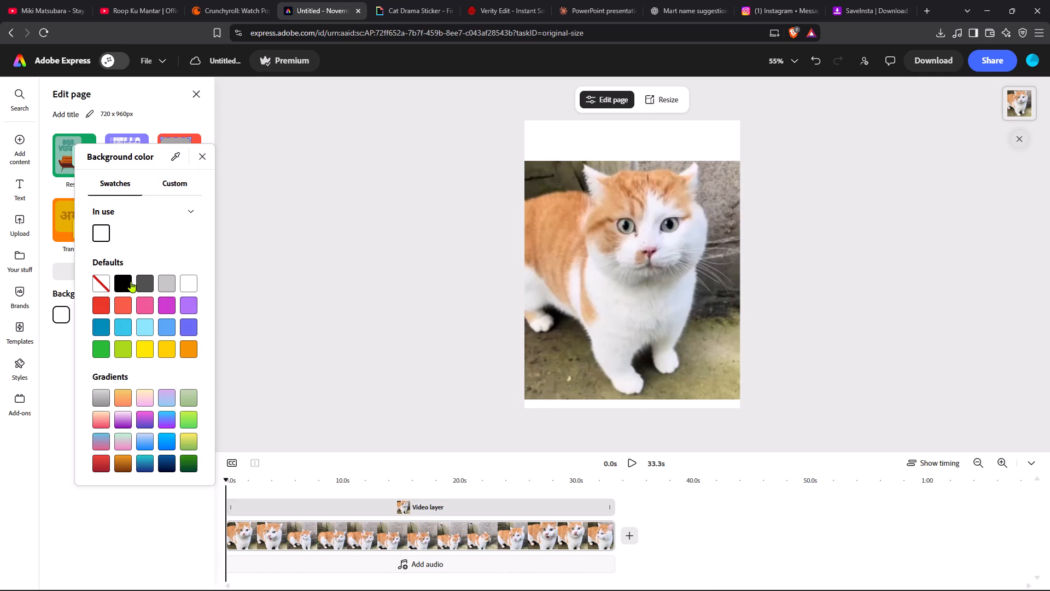
click(130, 281)
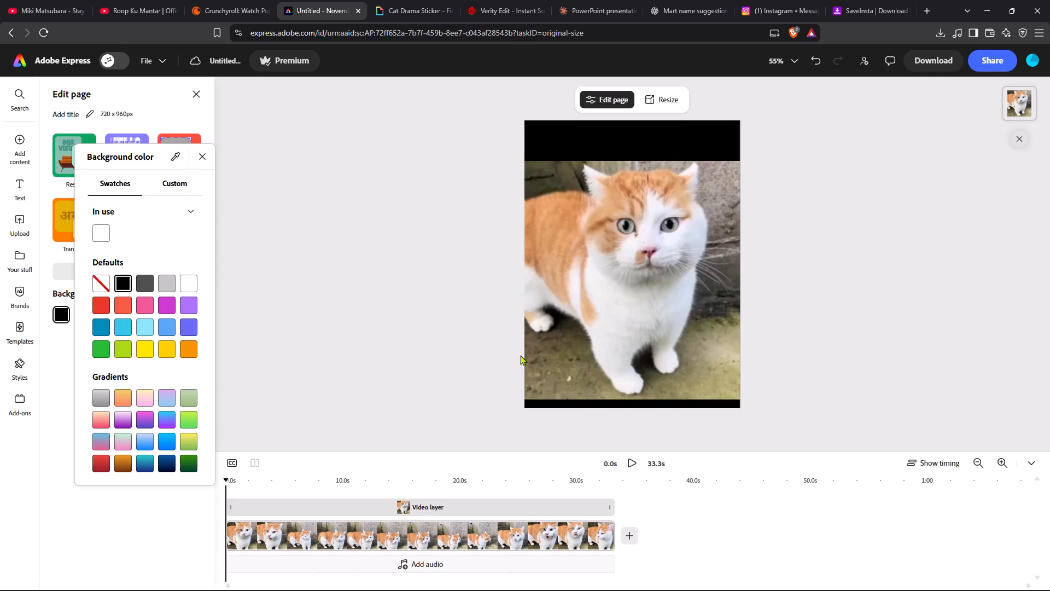
click(600, 137)
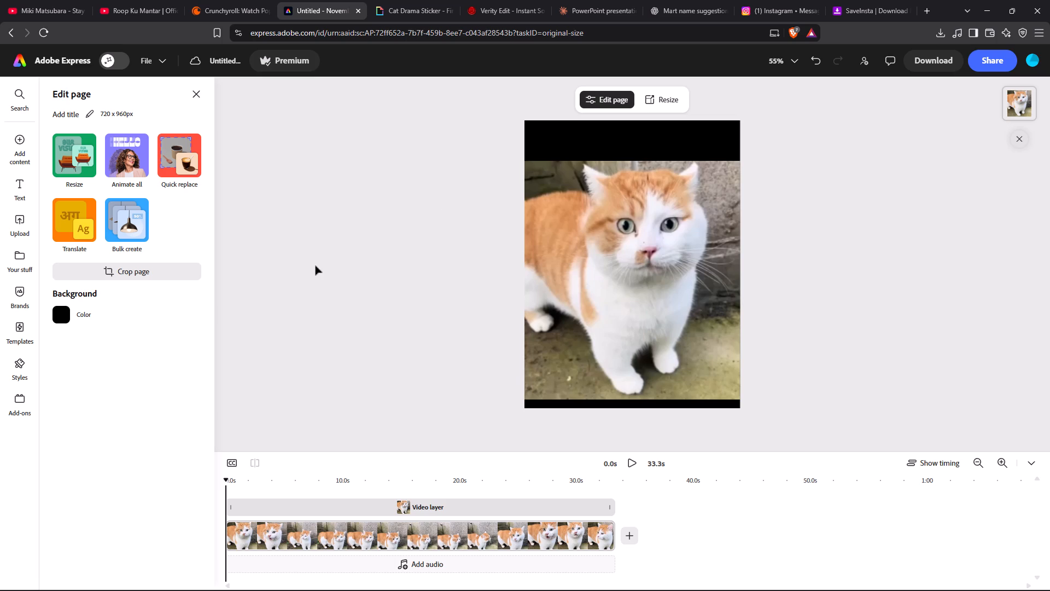
Add a Heading text and place it in the black band above the cat.
click(19, 188)
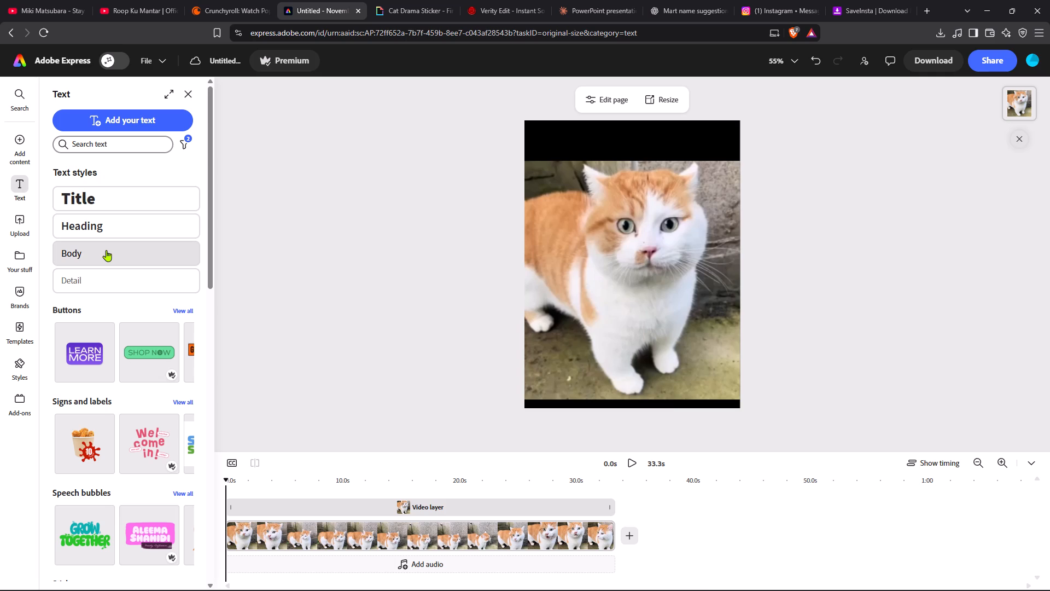
click(113, 235)
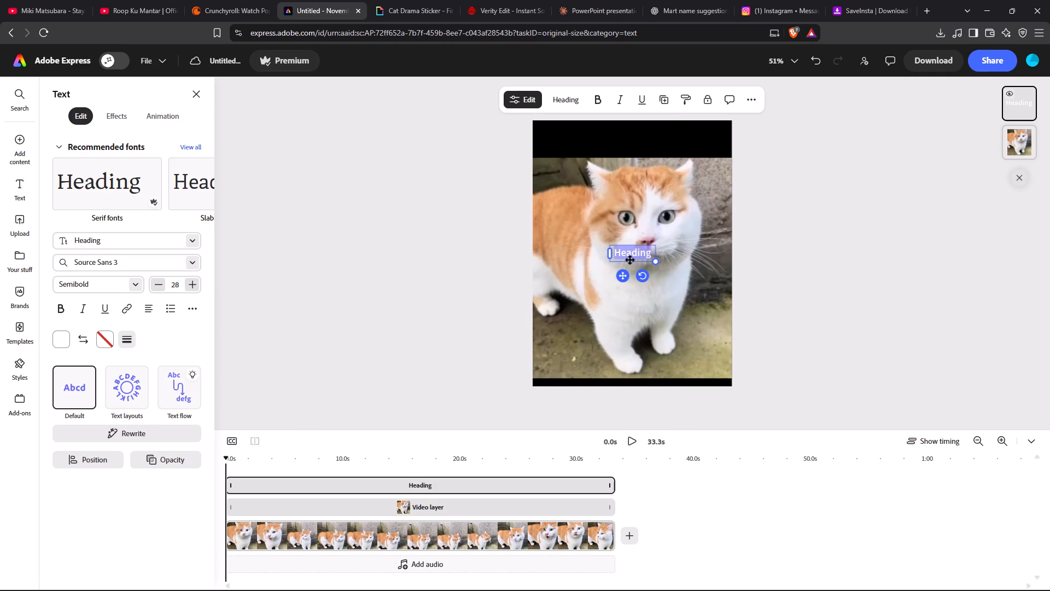
click(630, 260)
drag(623, 276, 614, 164)
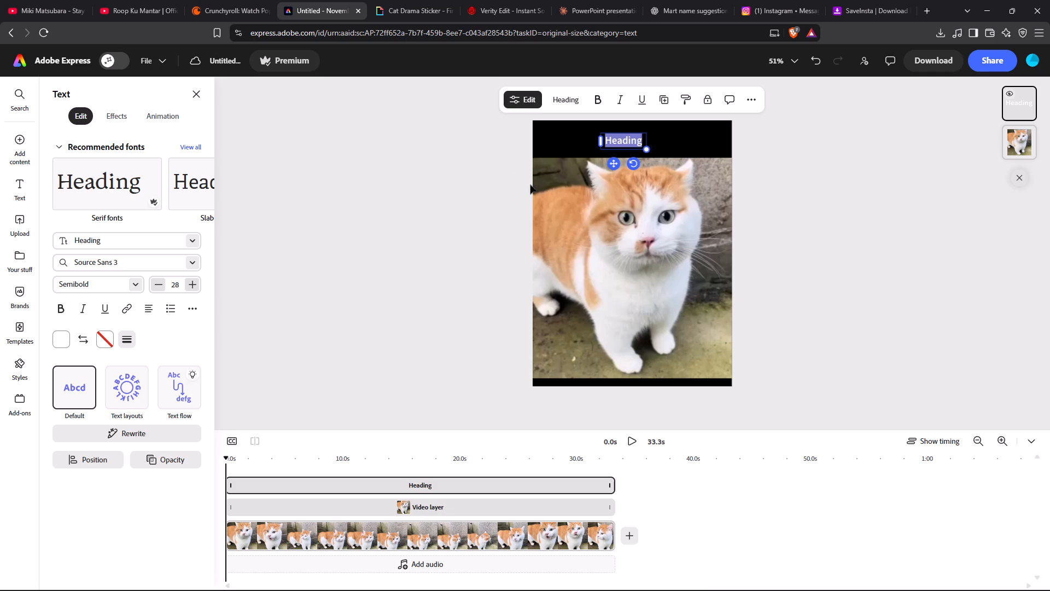
Clear the placeholder text from the heading above the cat.
click(641, 144)
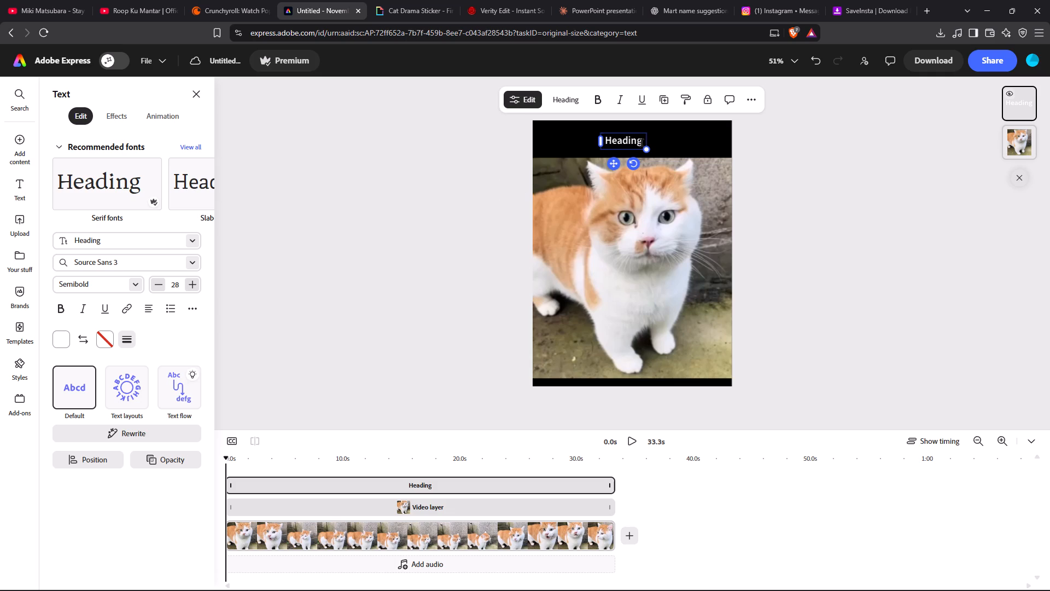
key(BackSpace)
key(BackSpace)
key(BackSpace)
key(BackSpace)
key(BackSpace)
key(BackSpace)
key(BackSpace)
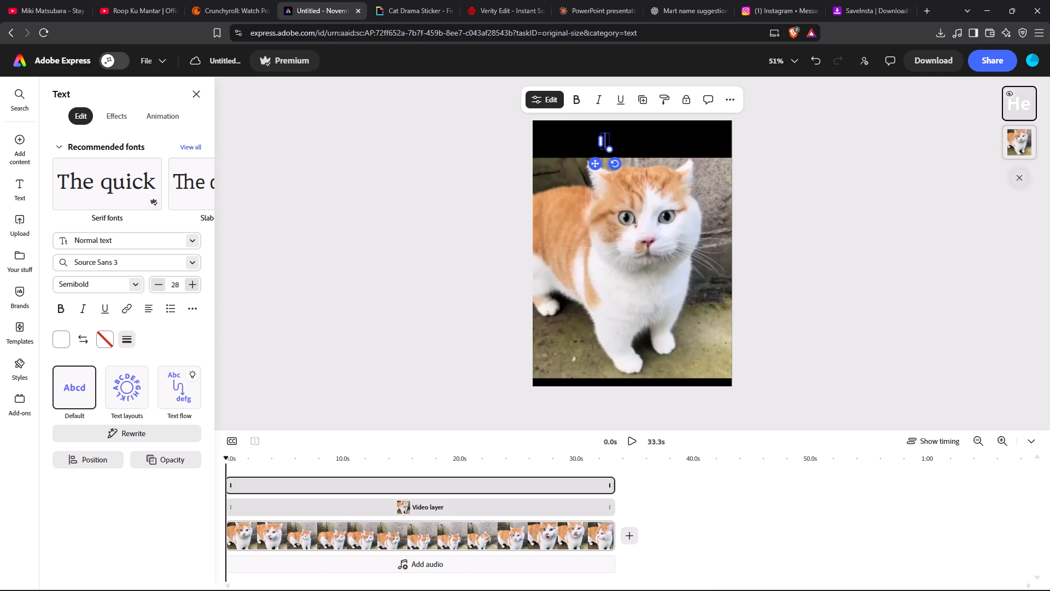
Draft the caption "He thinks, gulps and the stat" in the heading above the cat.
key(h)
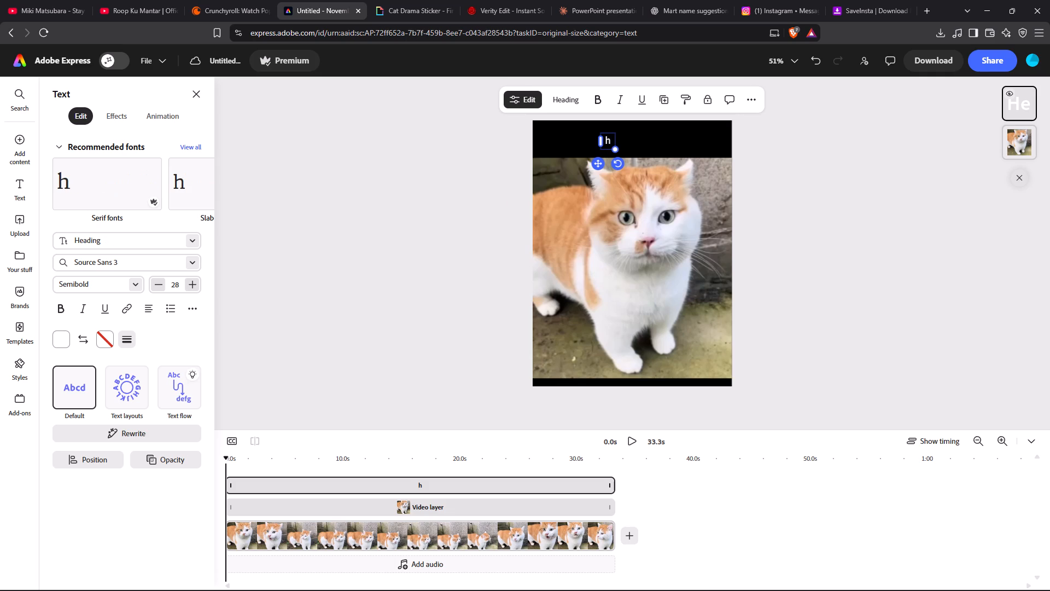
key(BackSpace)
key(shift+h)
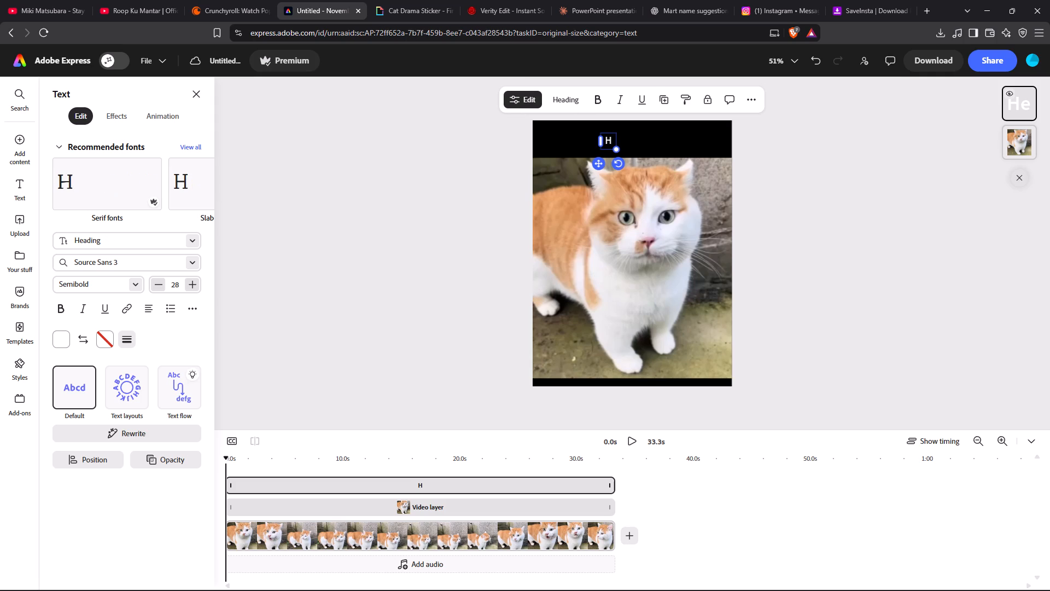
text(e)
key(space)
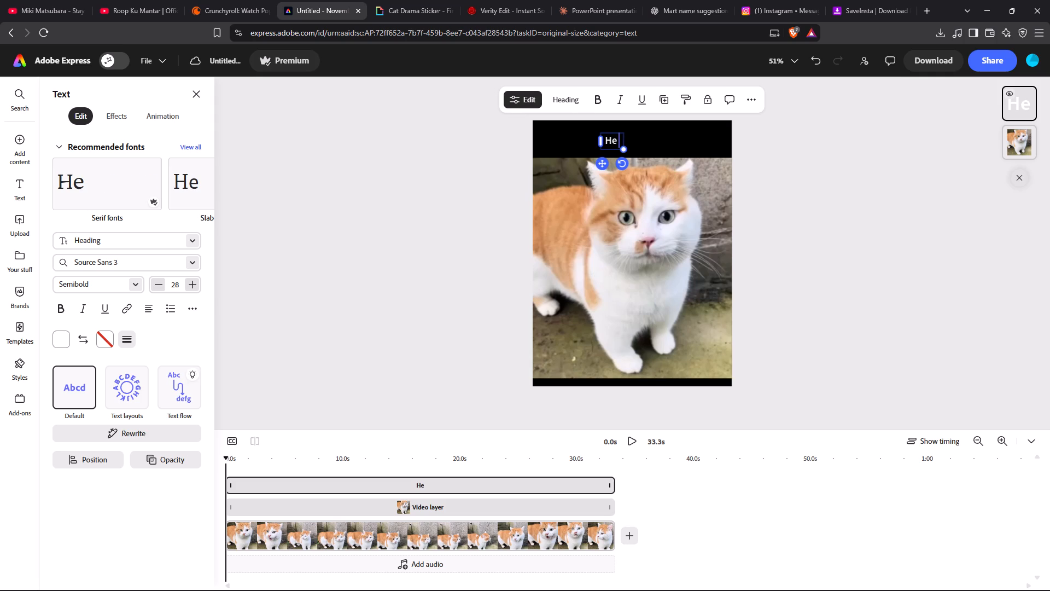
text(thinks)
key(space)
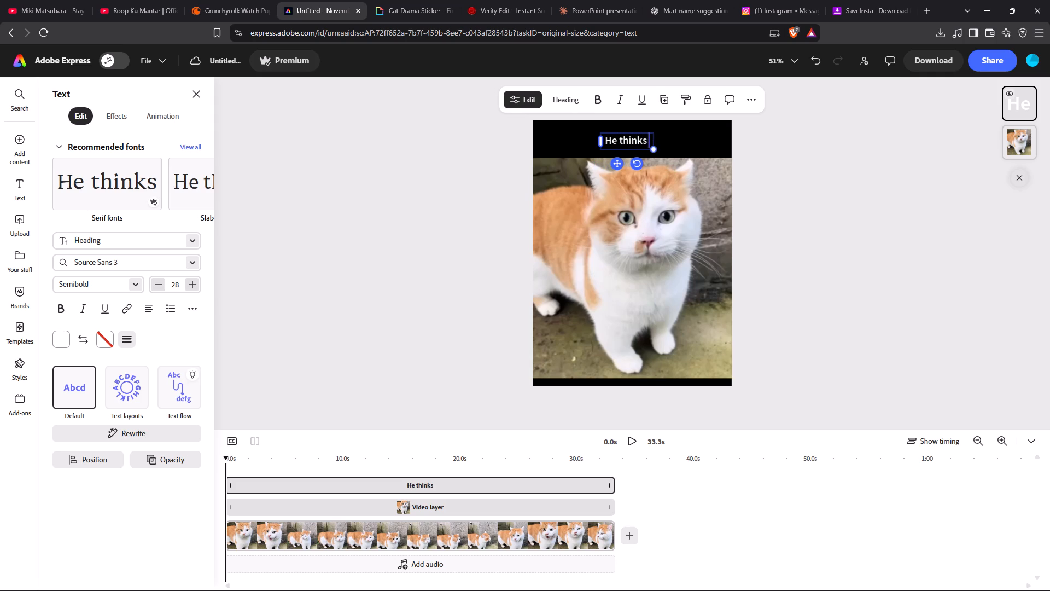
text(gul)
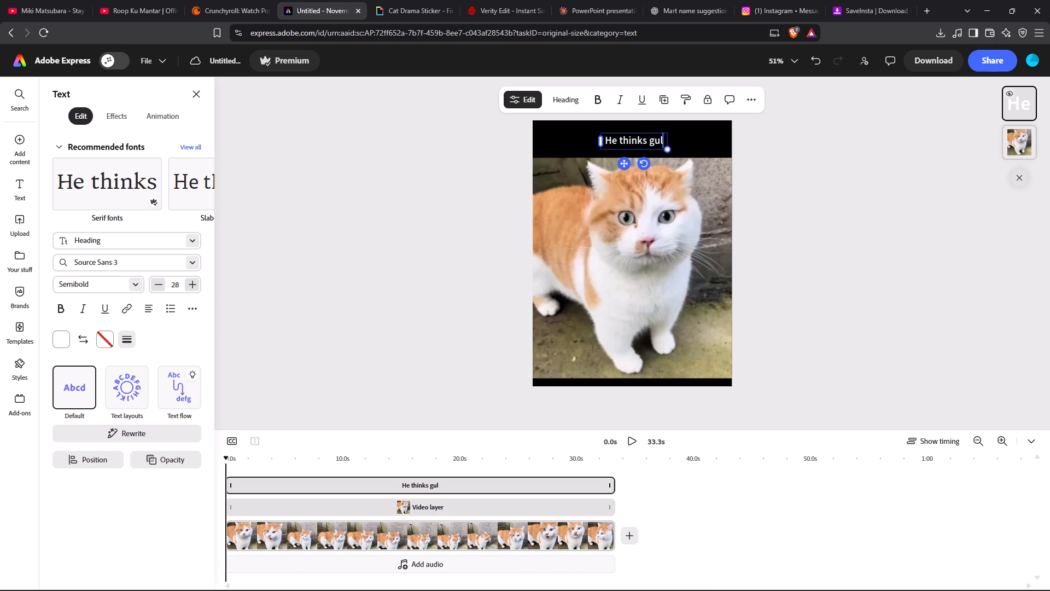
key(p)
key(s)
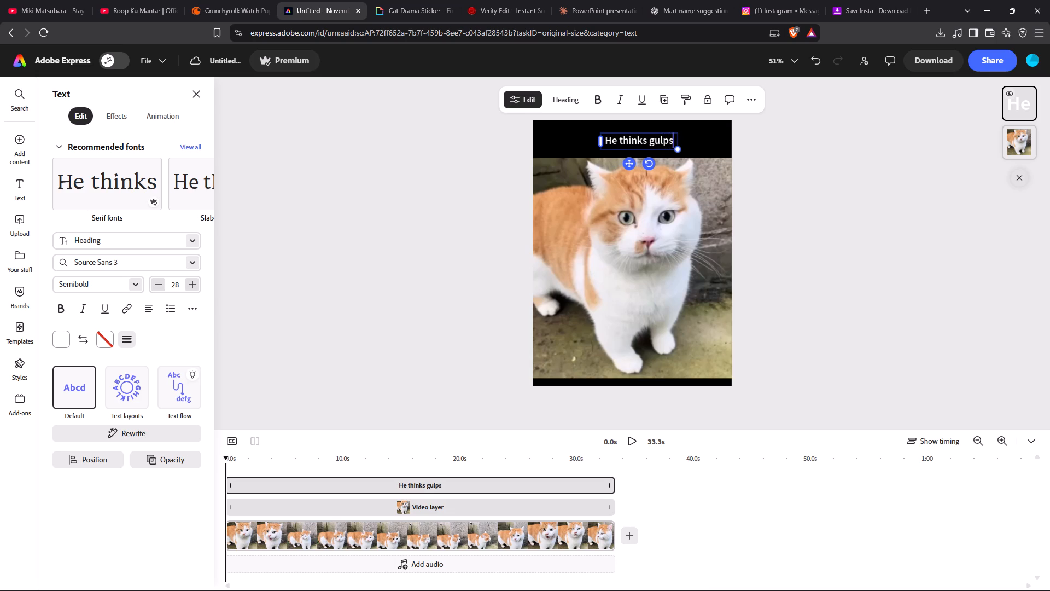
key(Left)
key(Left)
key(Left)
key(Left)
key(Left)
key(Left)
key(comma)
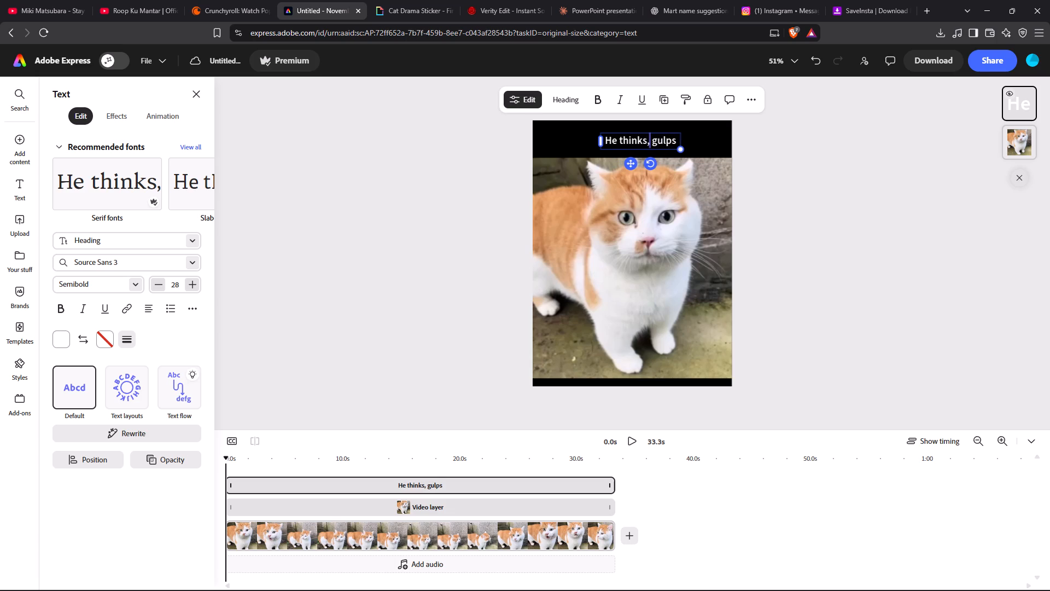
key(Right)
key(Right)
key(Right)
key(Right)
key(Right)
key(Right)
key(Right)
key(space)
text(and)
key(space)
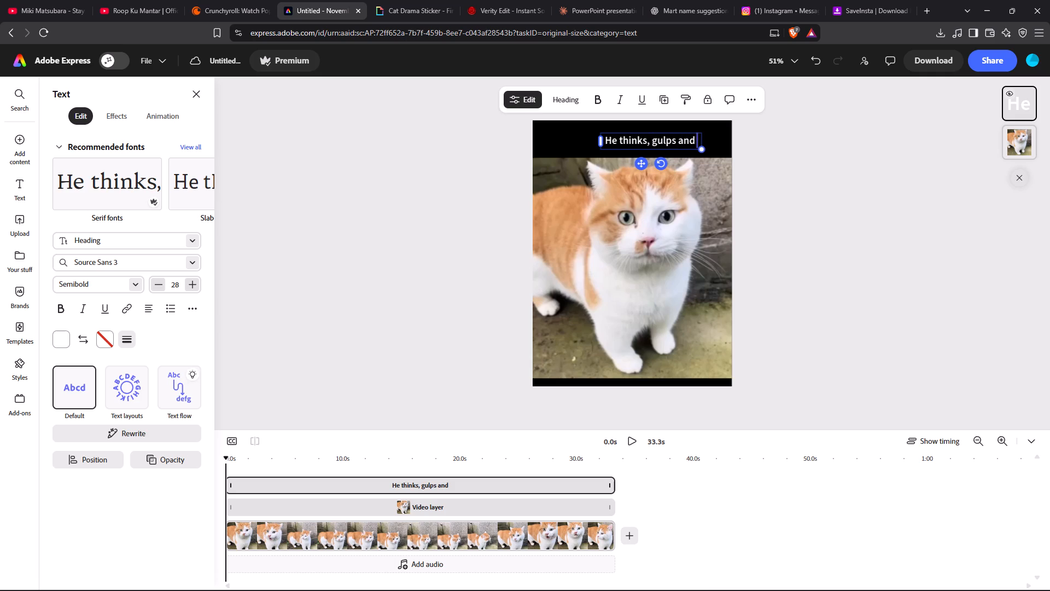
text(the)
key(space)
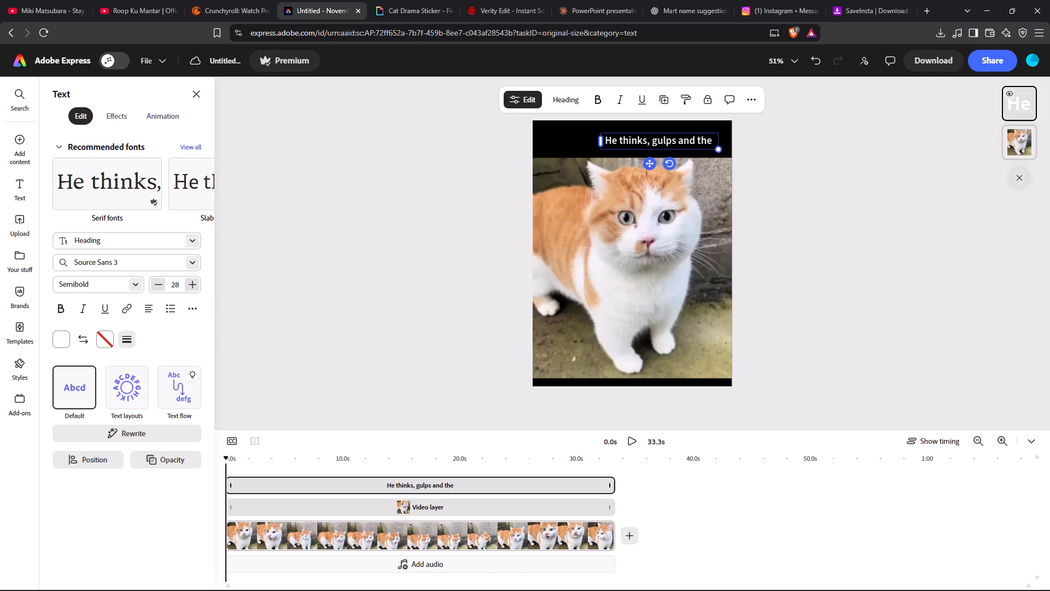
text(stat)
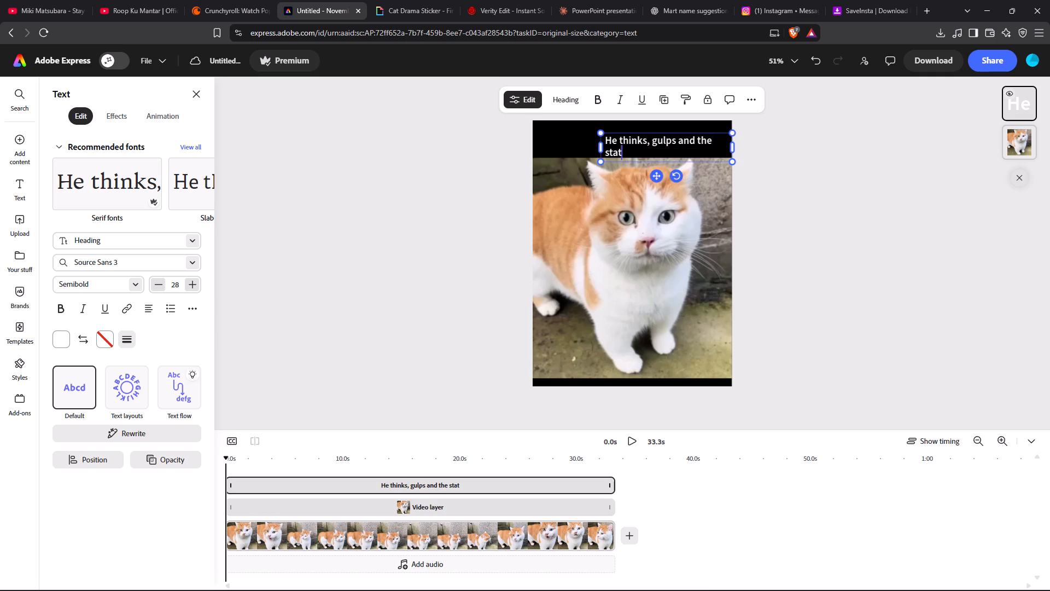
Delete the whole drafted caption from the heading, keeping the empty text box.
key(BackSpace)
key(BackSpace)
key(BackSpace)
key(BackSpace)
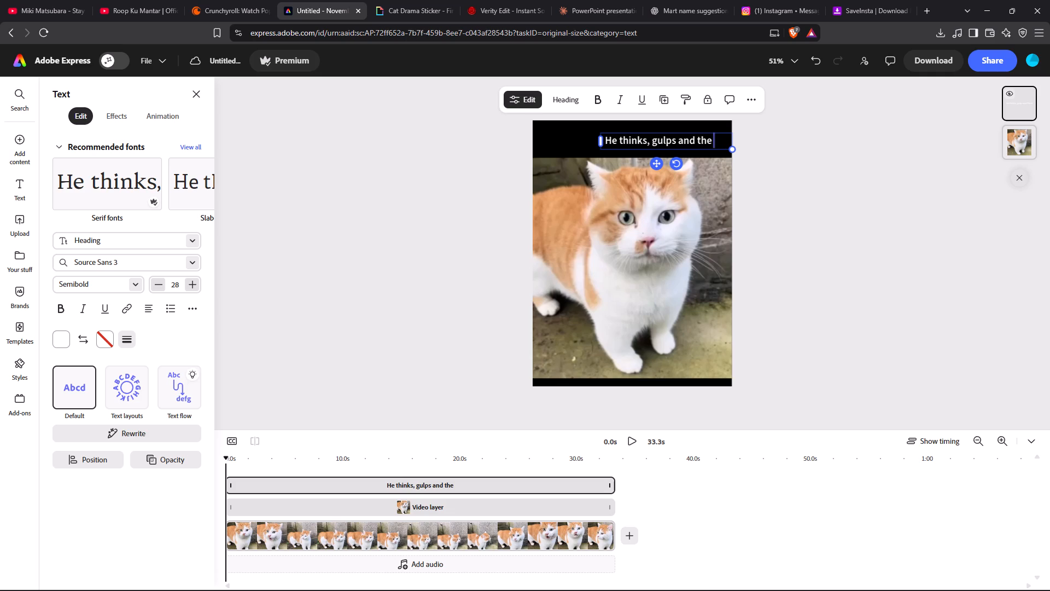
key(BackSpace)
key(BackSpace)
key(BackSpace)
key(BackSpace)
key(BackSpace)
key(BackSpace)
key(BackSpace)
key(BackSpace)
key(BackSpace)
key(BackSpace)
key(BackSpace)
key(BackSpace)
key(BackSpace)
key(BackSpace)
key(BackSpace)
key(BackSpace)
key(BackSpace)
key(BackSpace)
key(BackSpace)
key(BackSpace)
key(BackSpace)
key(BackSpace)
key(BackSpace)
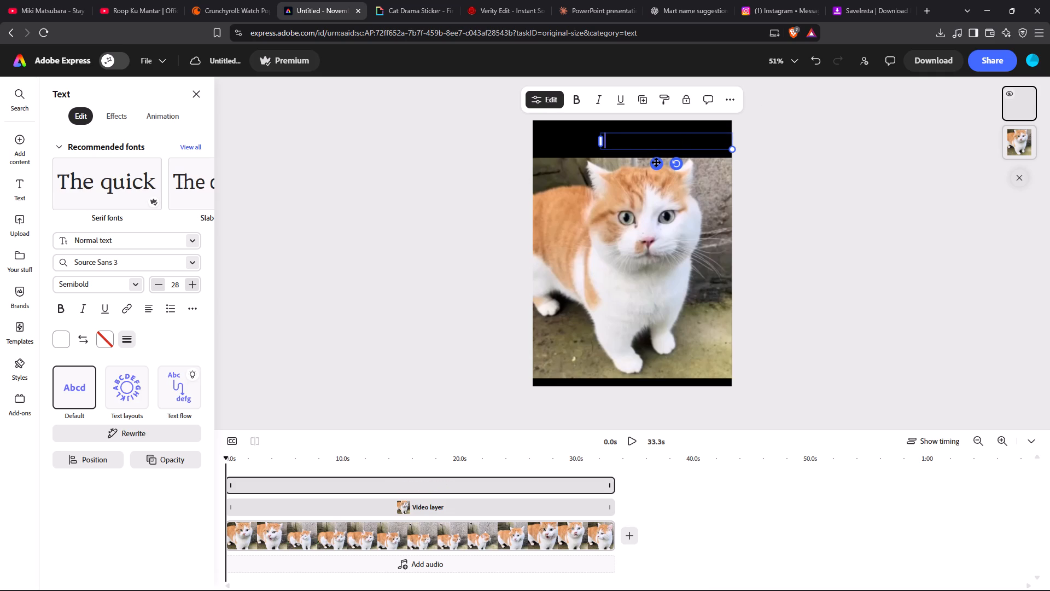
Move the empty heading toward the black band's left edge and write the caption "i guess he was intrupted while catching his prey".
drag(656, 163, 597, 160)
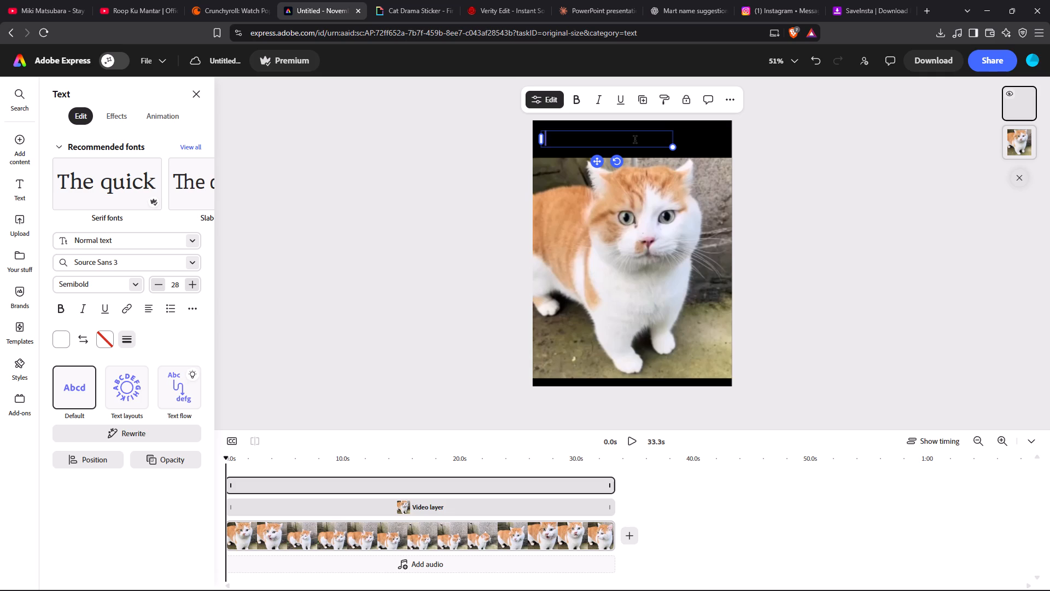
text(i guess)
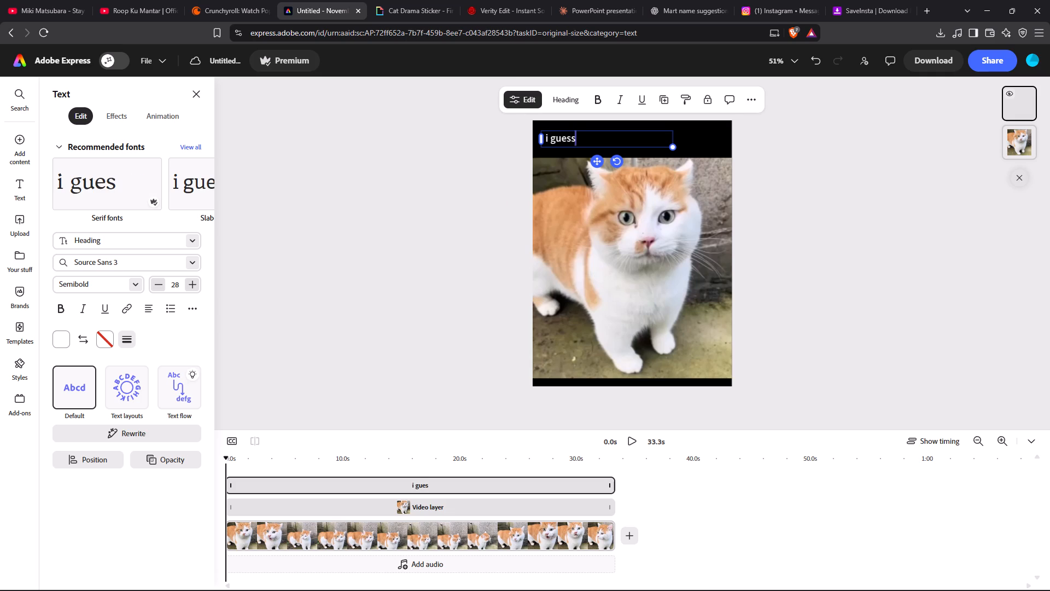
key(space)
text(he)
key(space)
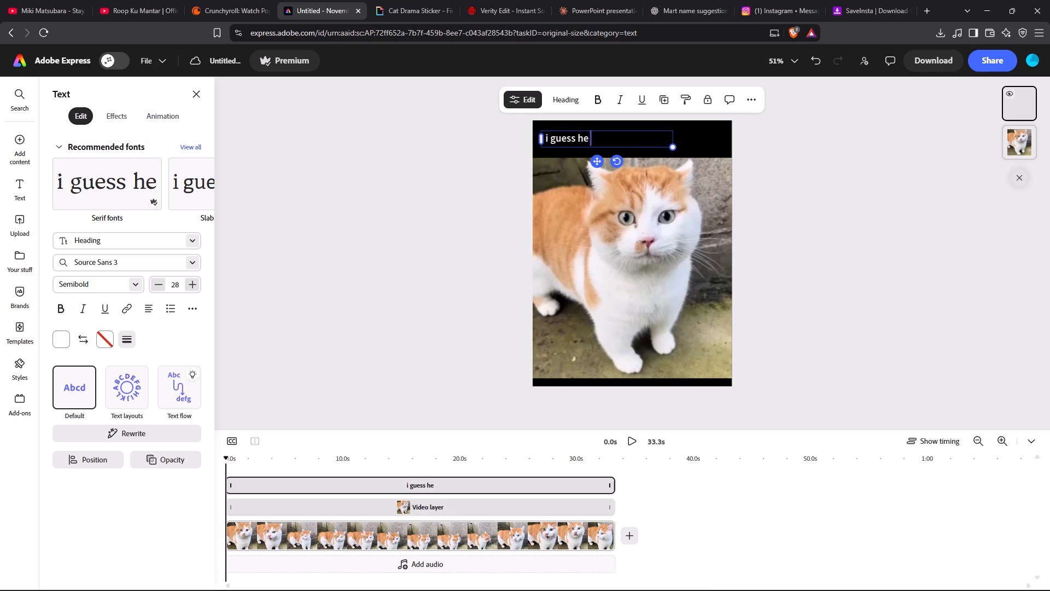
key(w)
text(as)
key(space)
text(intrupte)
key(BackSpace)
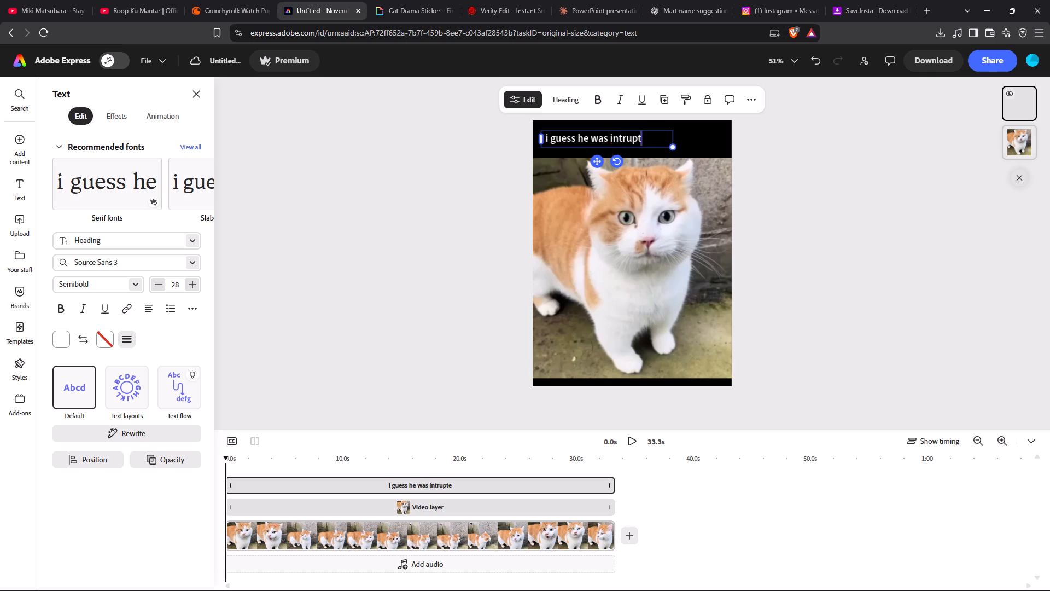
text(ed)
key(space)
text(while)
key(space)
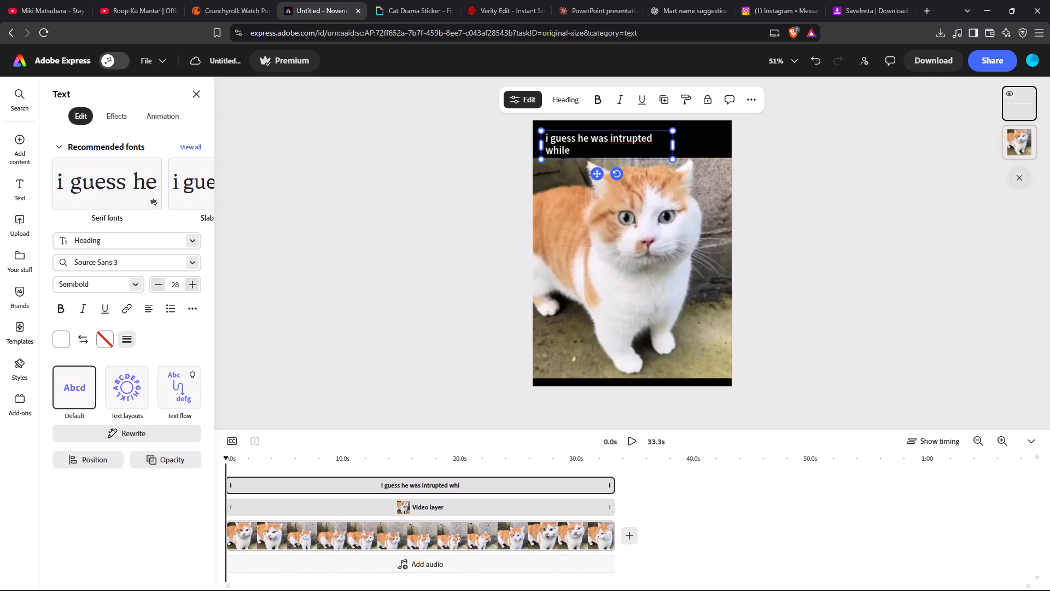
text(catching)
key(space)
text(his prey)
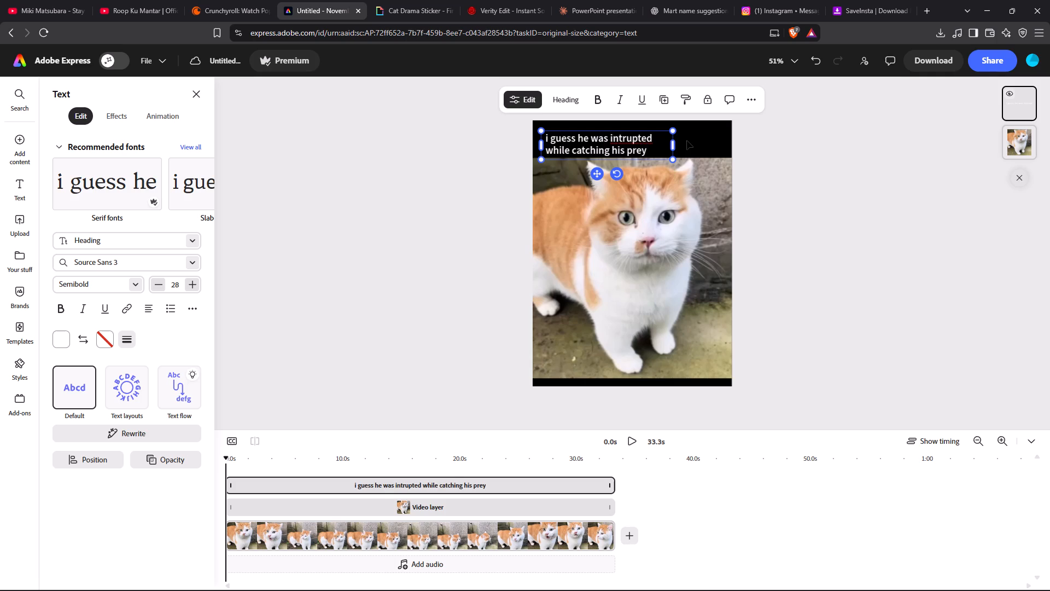
Widen the caption's text box to nearly the full page width and centre-align its text.
drag(676, 146, 718, 148)
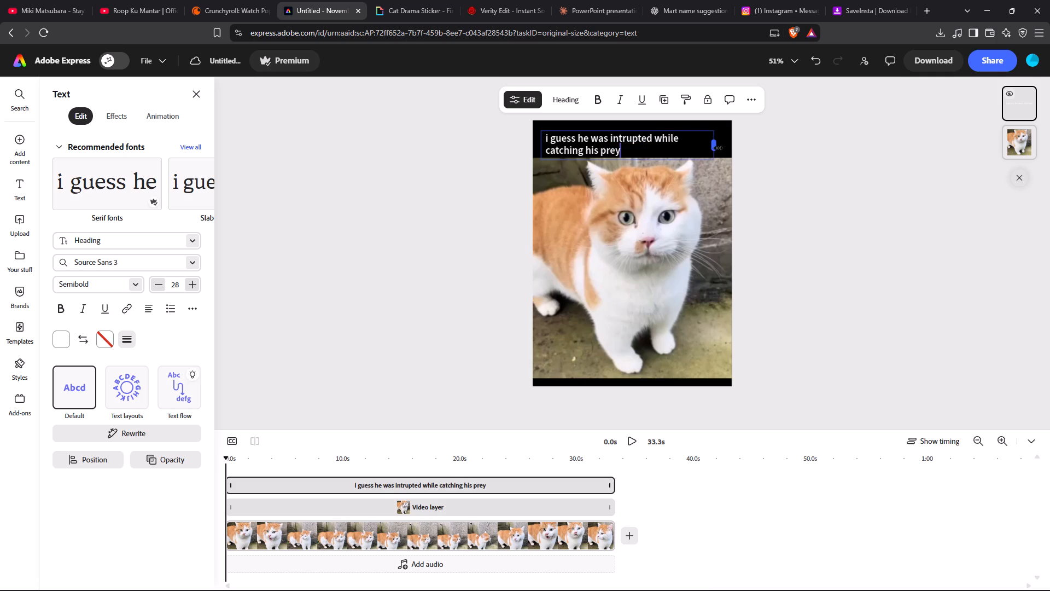
drag(718, 148, 723, 148)
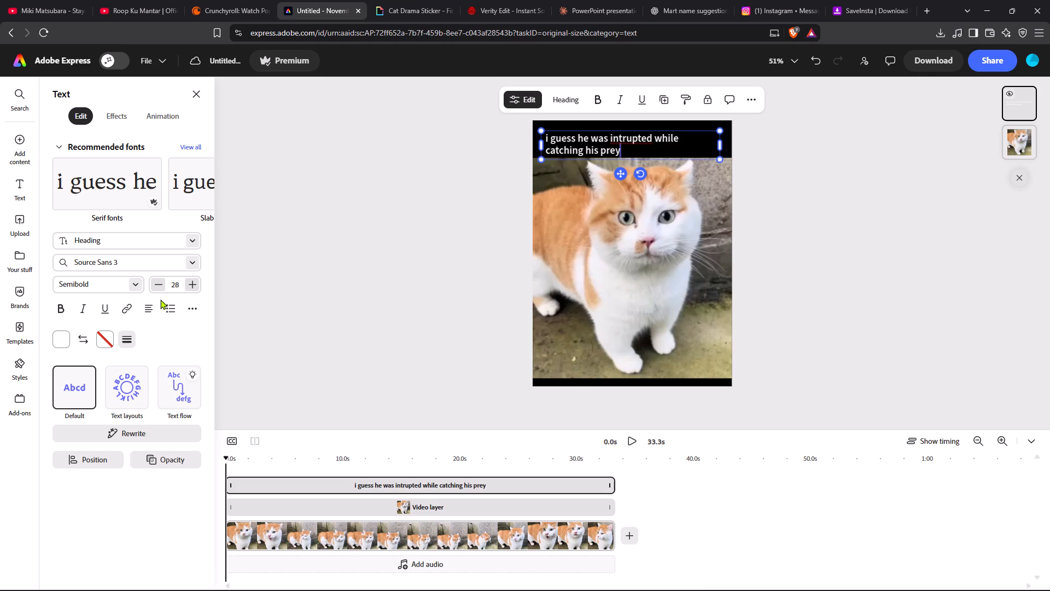
click(151, 312)
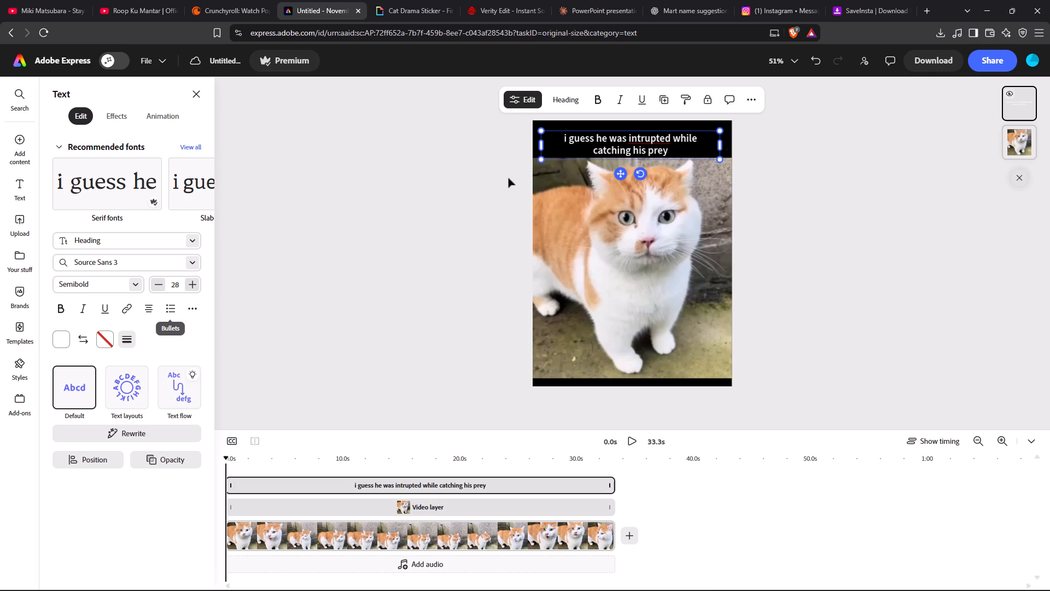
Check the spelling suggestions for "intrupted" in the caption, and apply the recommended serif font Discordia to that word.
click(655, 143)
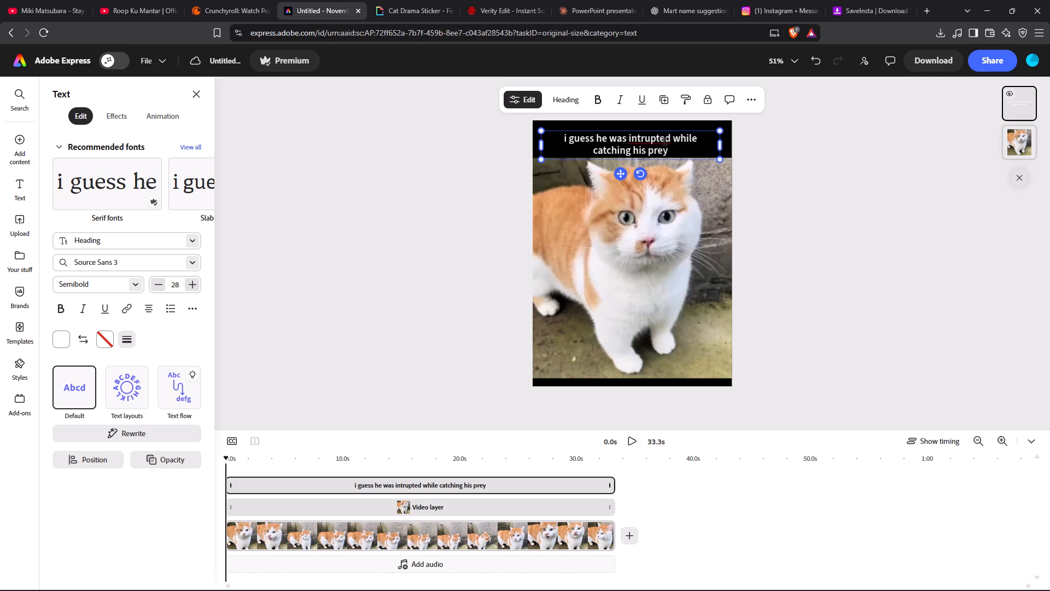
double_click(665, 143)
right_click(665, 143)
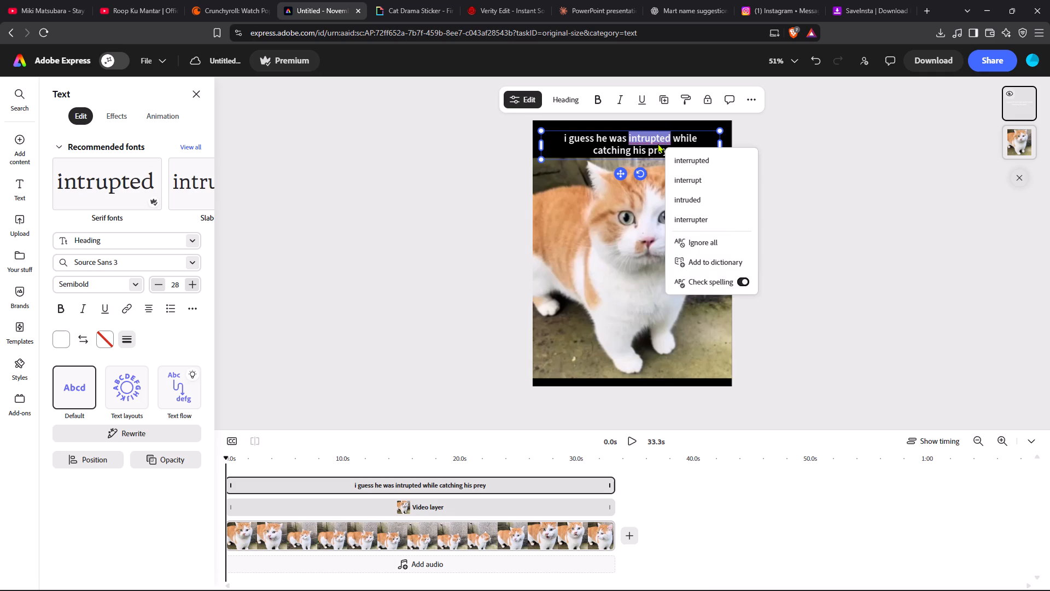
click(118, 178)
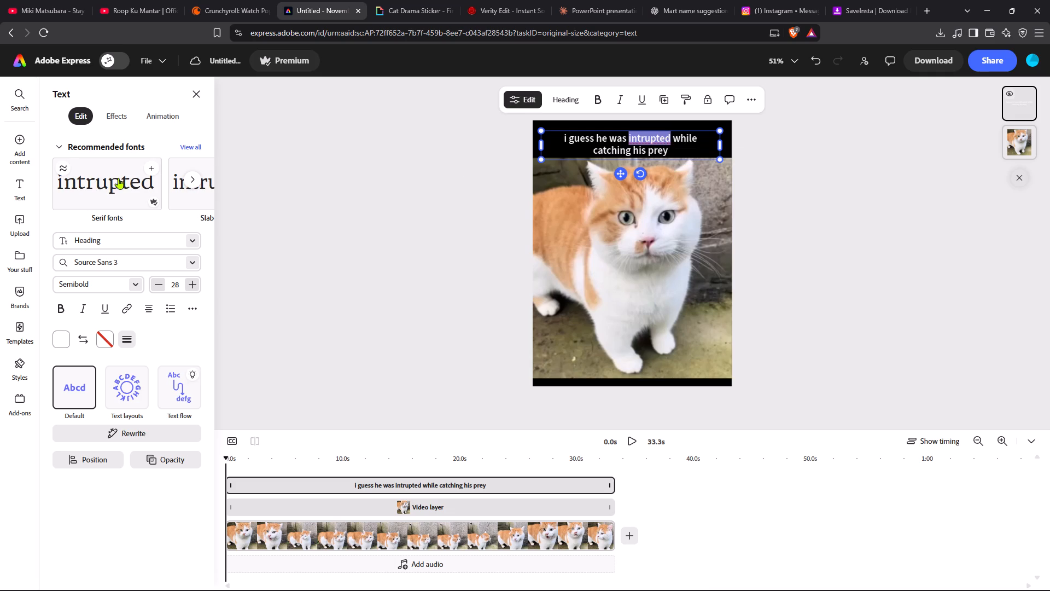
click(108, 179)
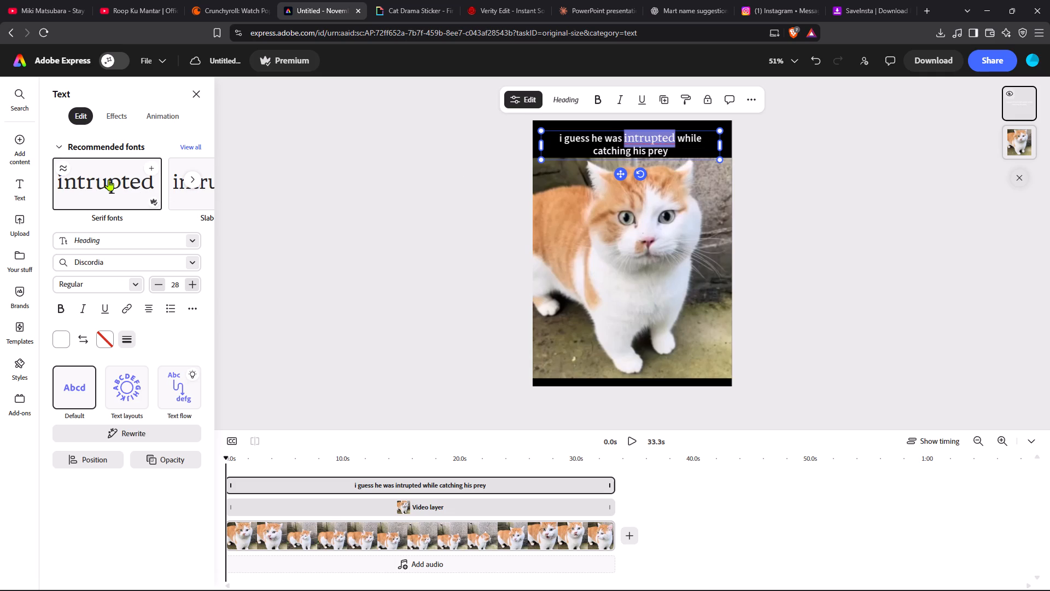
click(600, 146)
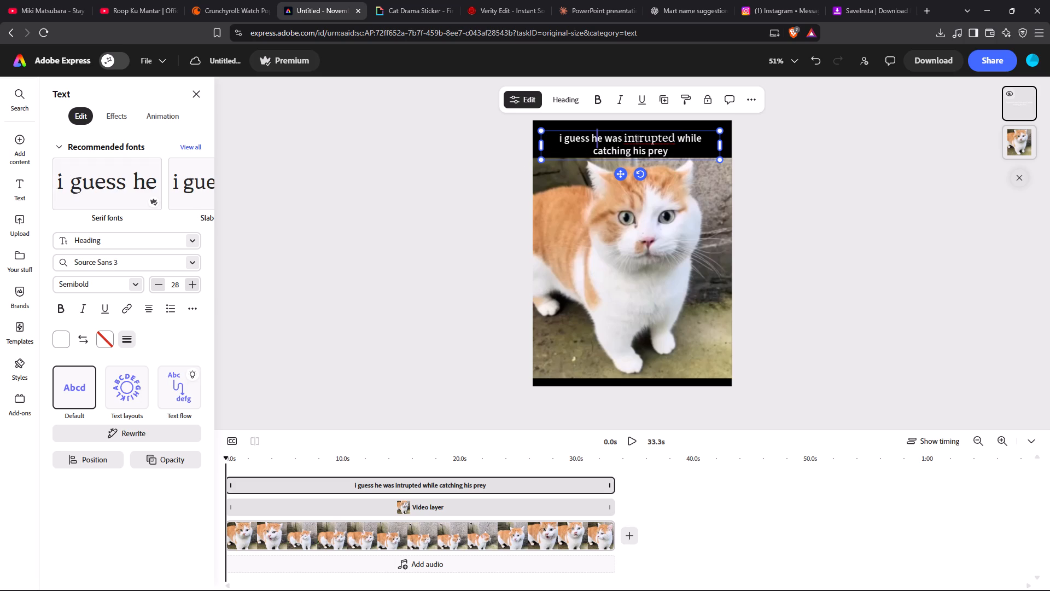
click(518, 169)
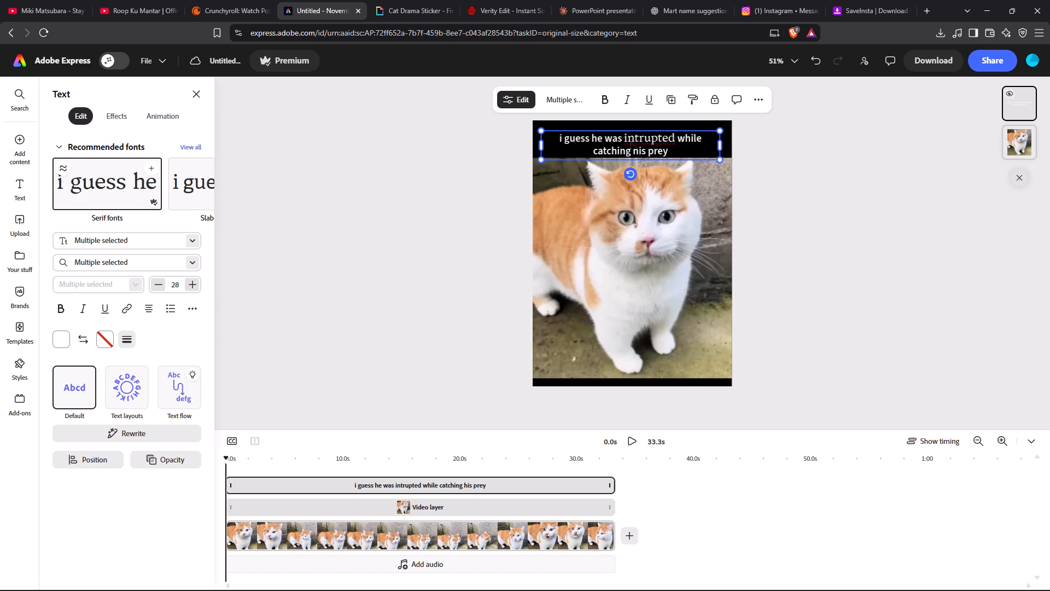
Move the caption up within the black band above the cat and align it to the page's vertical centre line.
click(627, 149)
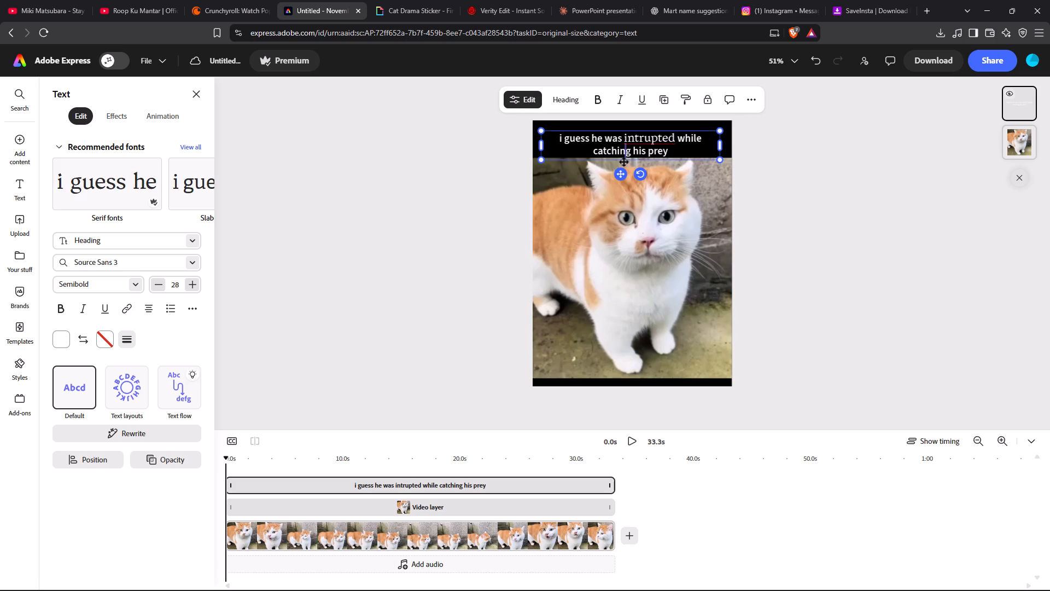
drag(621, 175, 622, 170)
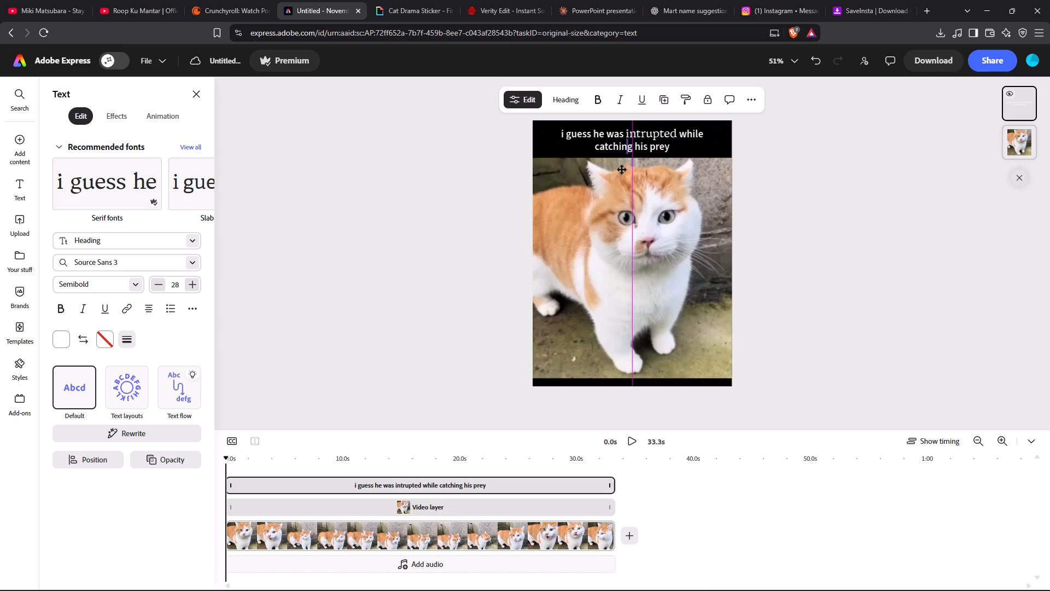
drag(622, 170, 623, 167)
click(481, 195)
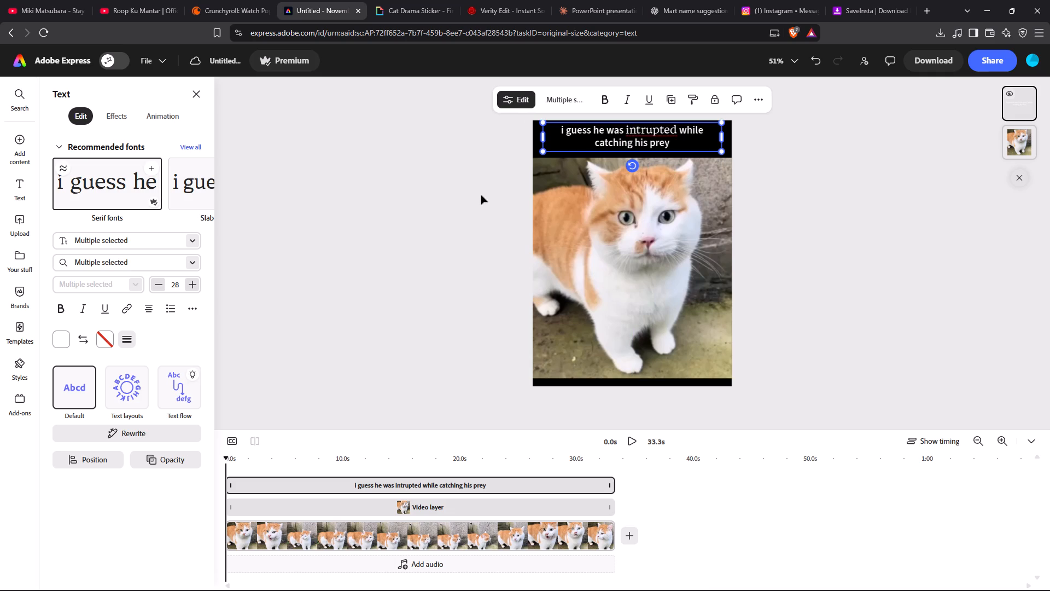
click(481, 195)
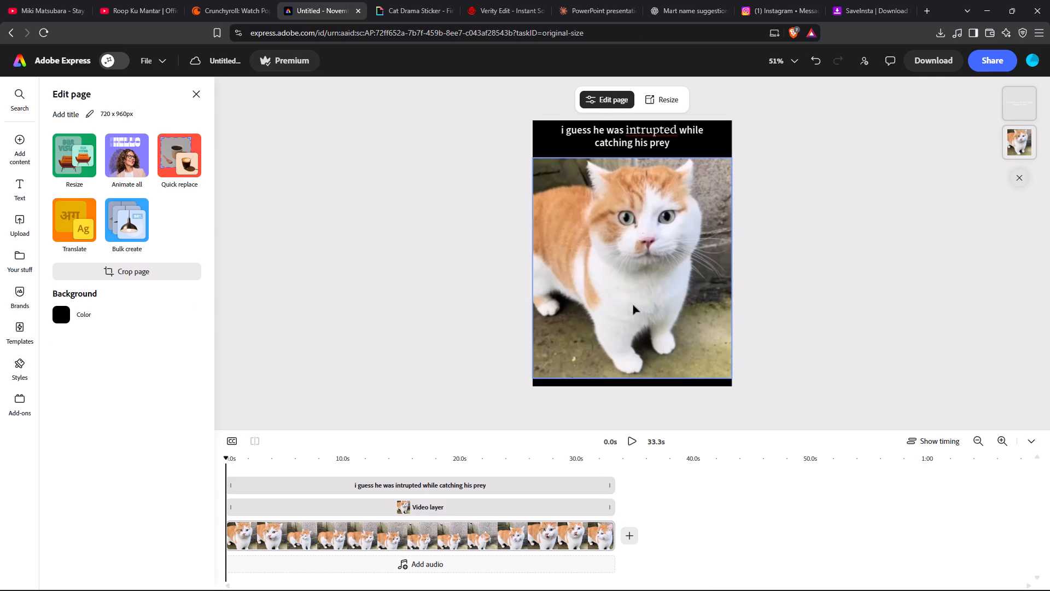
Play the clip to review how the caption fits the cat's behaviour.
click(629, 445)
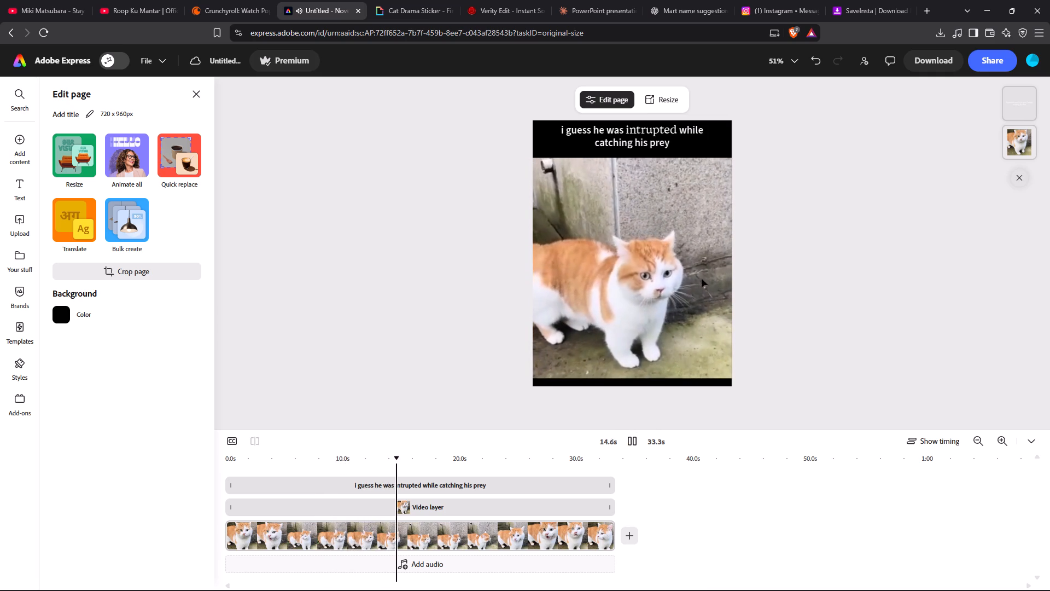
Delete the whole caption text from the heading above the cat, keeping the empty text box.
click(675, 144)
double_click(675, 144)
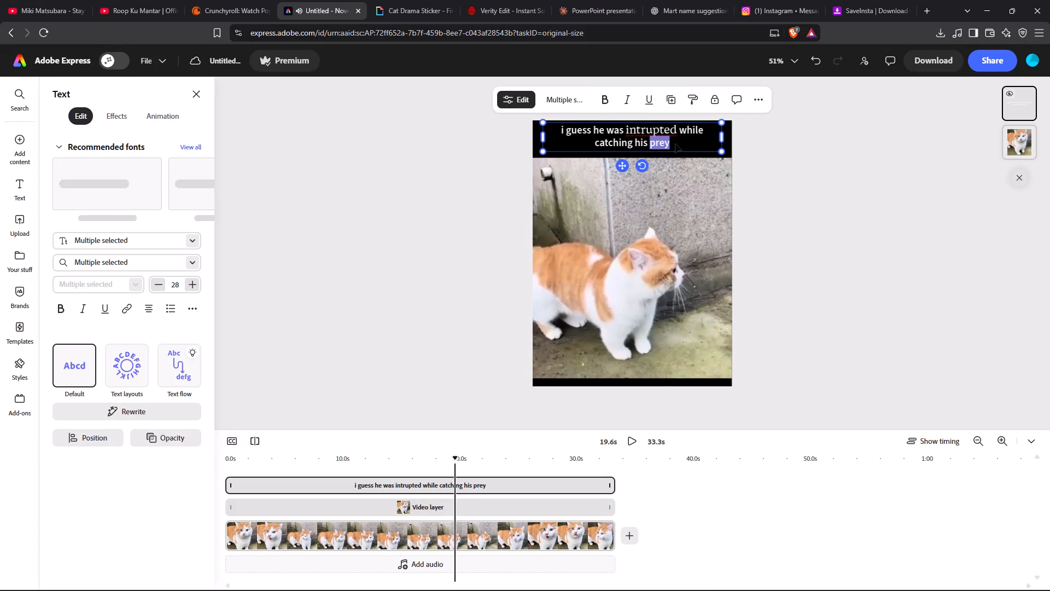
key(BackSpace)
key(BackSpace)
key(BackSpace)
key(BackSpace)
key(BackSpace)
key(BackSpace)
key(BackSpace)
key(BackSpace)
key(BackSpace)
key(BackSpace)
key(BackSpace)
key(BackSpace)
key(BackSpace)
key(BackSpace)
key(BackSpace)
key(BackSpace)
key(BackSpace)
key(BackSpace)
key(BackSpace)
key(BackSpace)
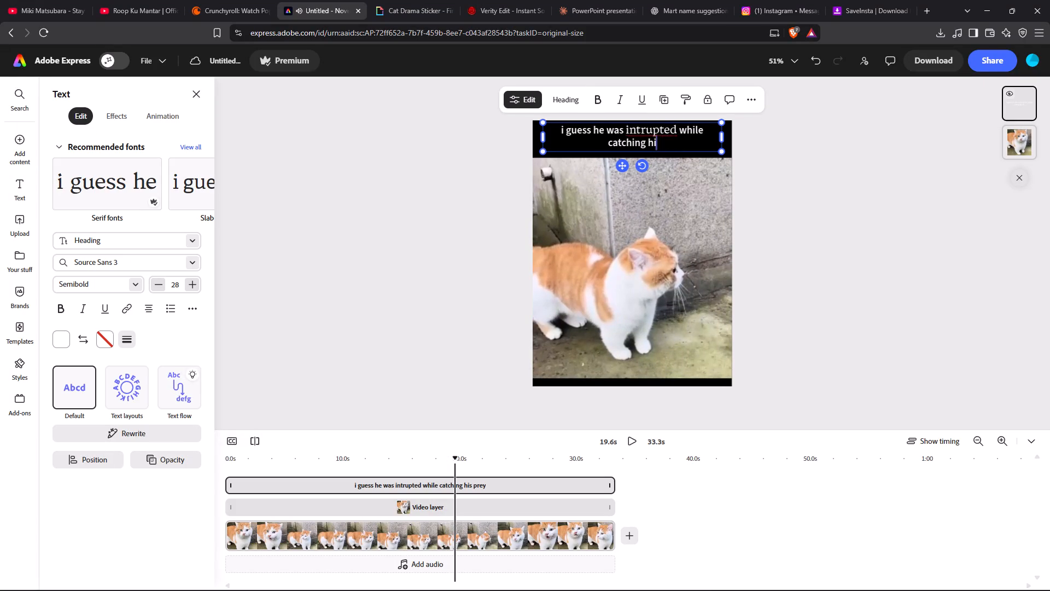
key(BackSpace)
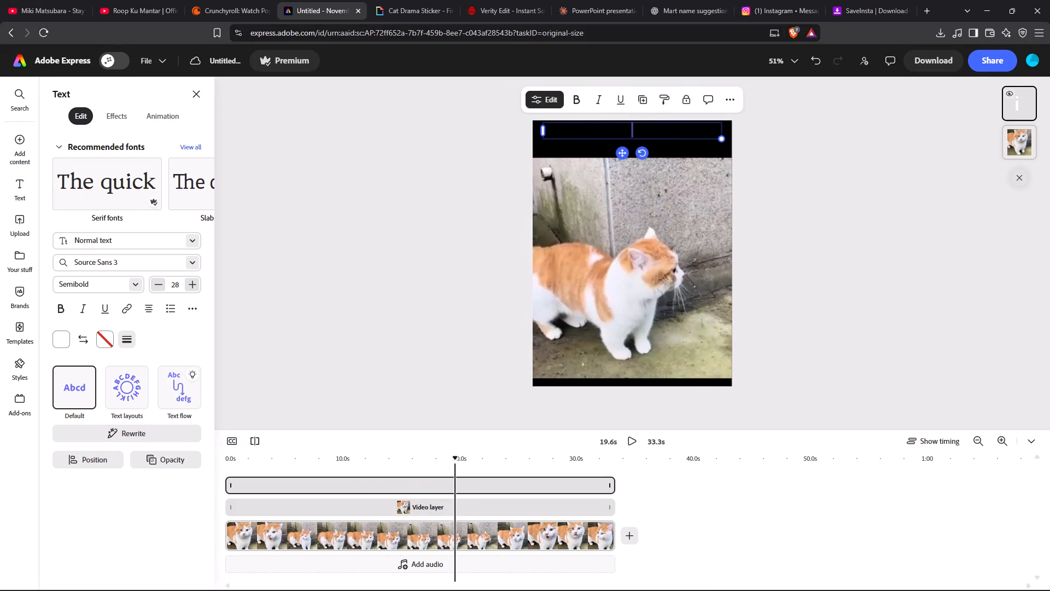
Write "He thinks and gulps before yelling" as the caption's first line in the heading above the cat.
text(He)
key(space)
text(thinks and)
key(space)
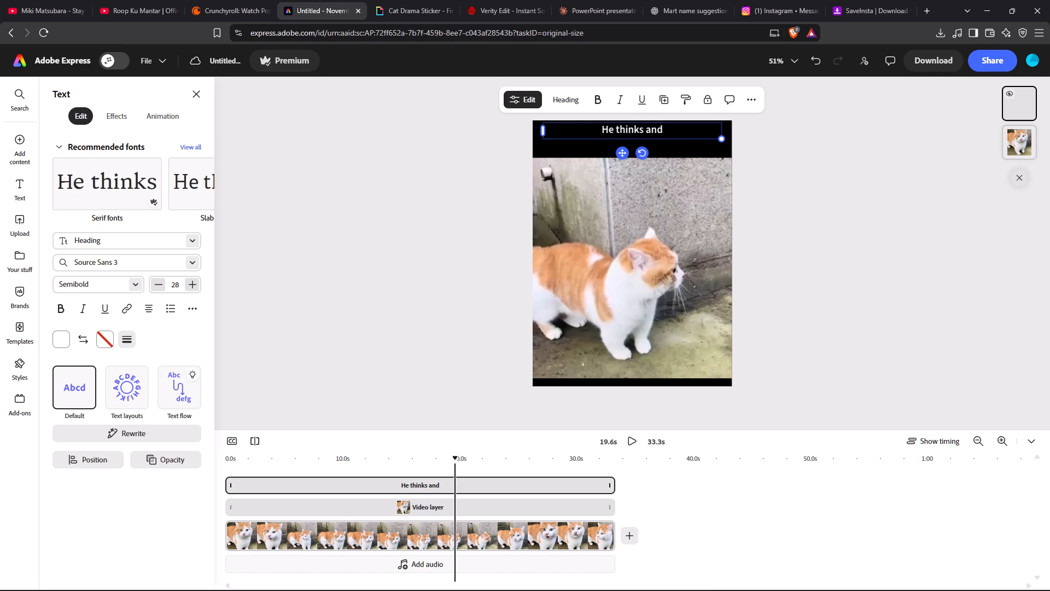
text(gulps)
key(space)
text(before)
key(space)
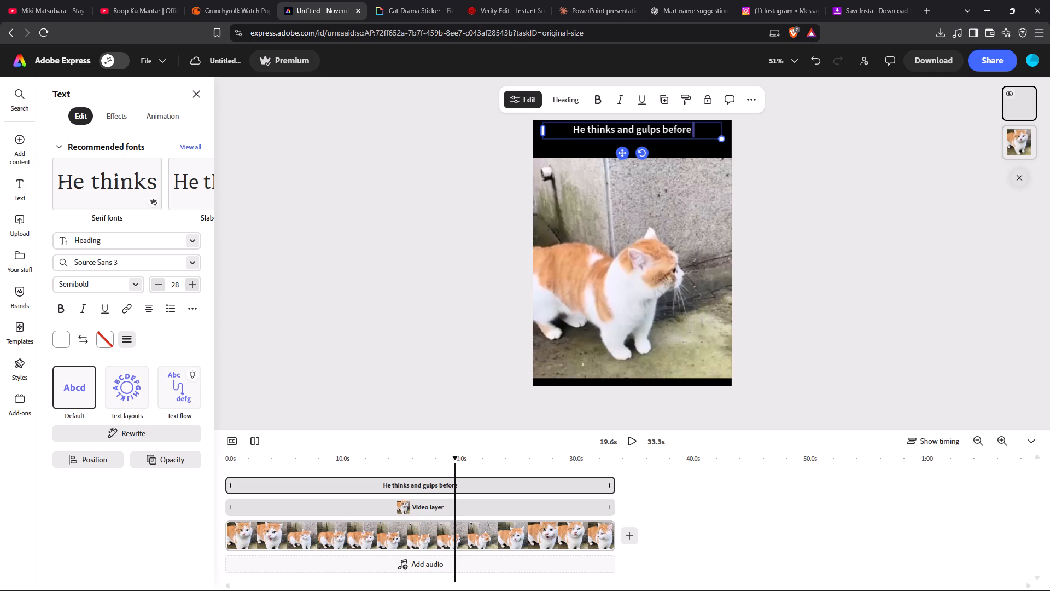
text(yelling)
key(space)
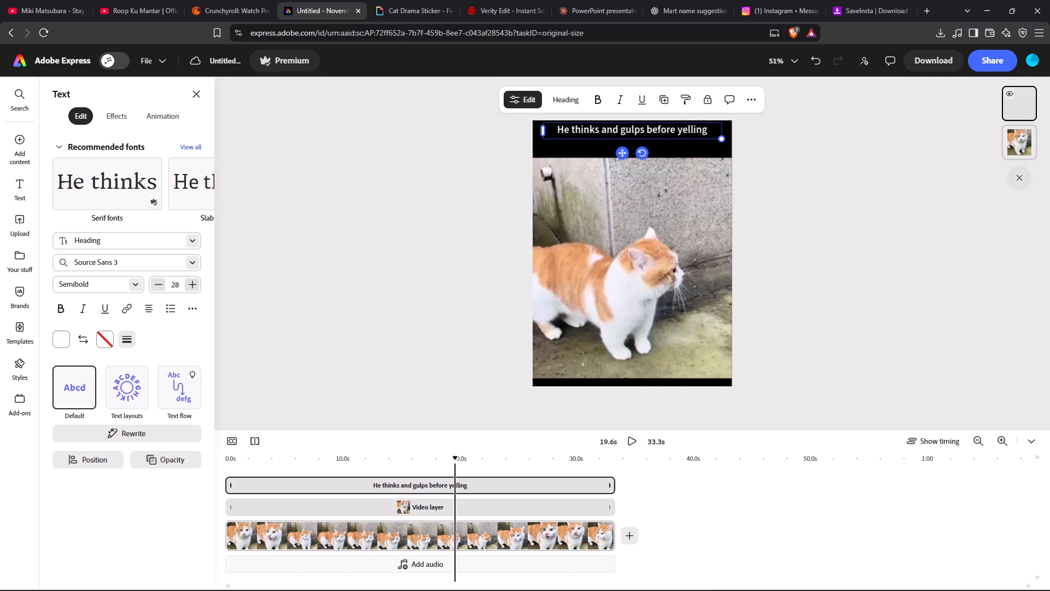
Add a second caption line reading "he can't be unresonable".
key(Return)
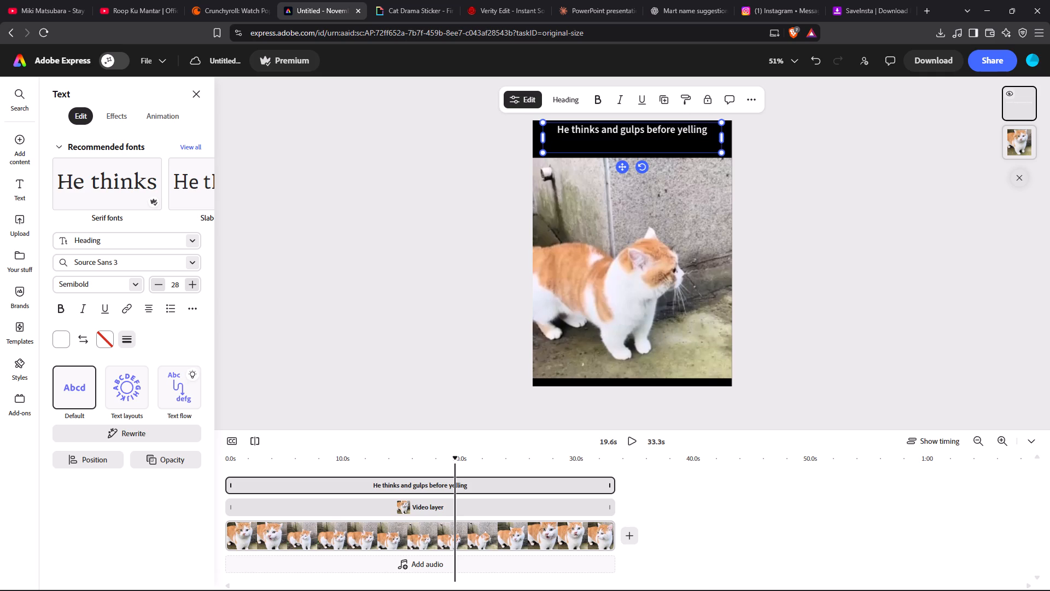
text(he)
key(space)
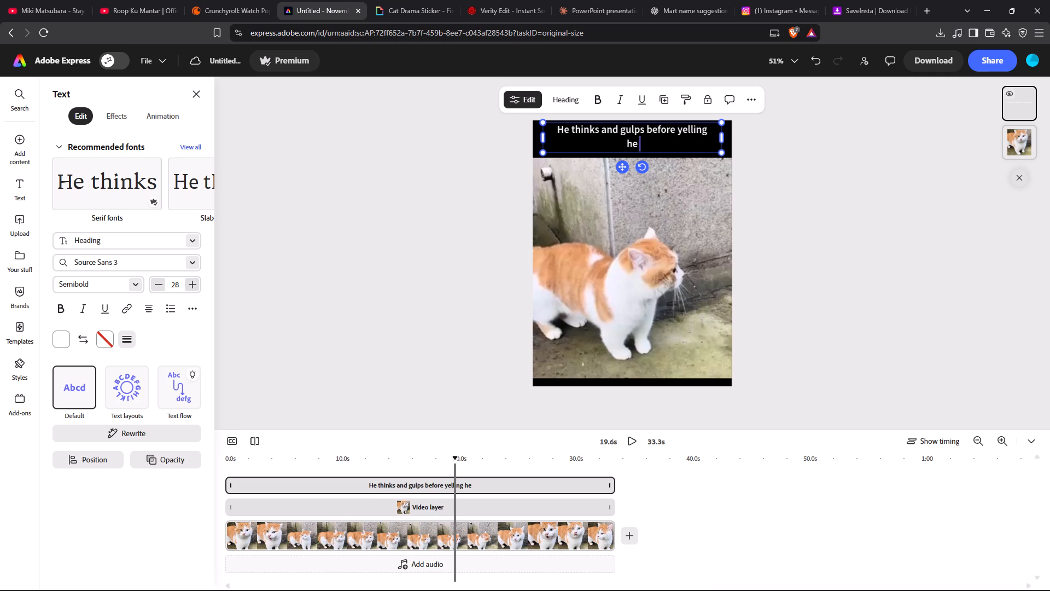
text(can')
text(t be un)
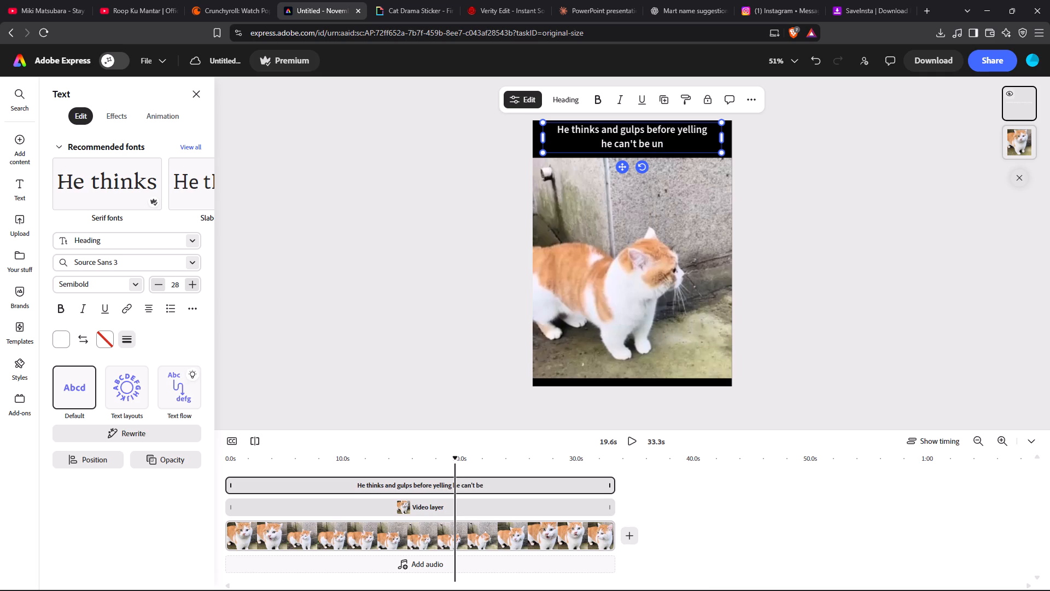
text(resonable)
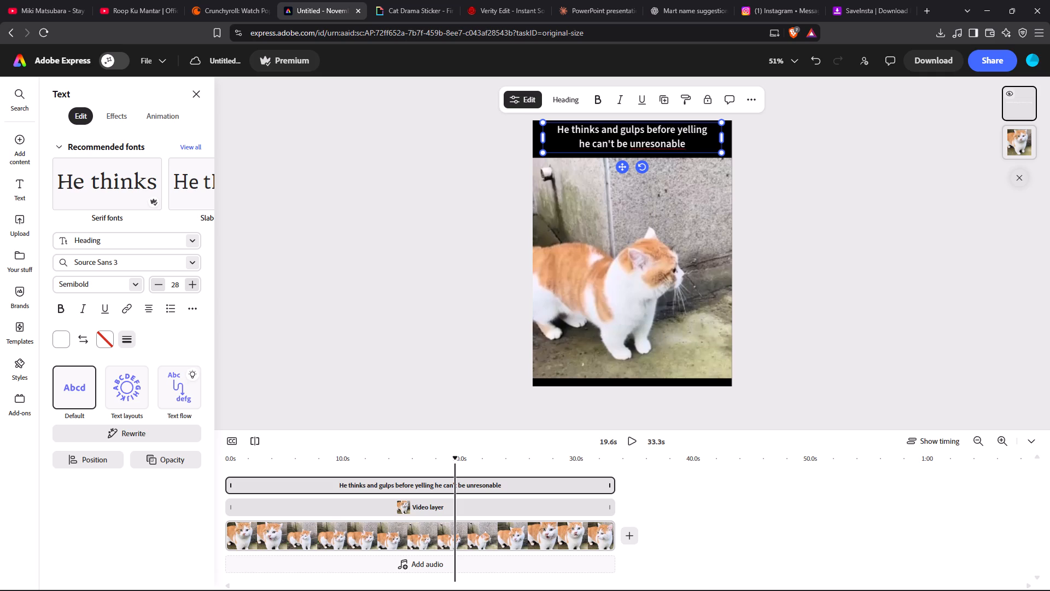
Insert a comma after "yelling" at the end of the caption's first line.
click(708, 133)
key(comma)
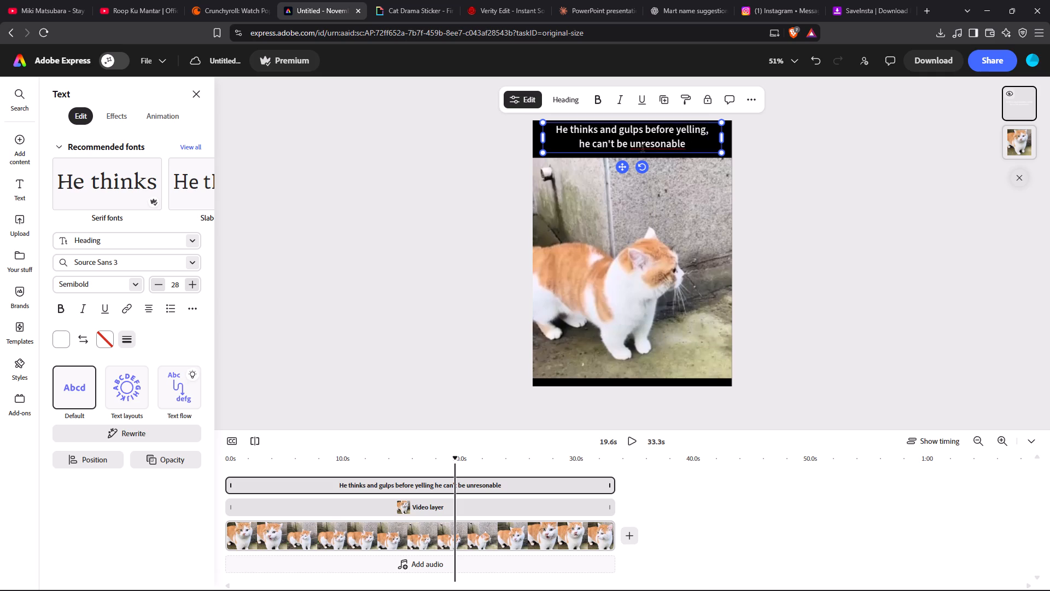
Correct the misspelled last word of the caption's second line to "unreasonable".
click(661, 145)
right_click(661, 145)
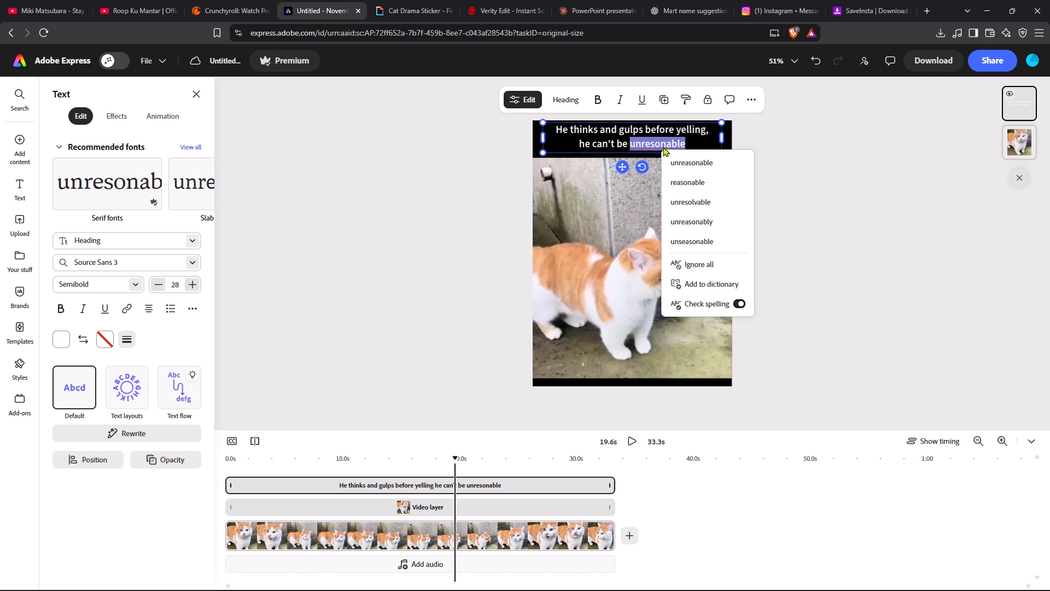
click(675, 161)
Add an exclamation mark after "unreasonable" at the end of the caption.
click(691, 146)
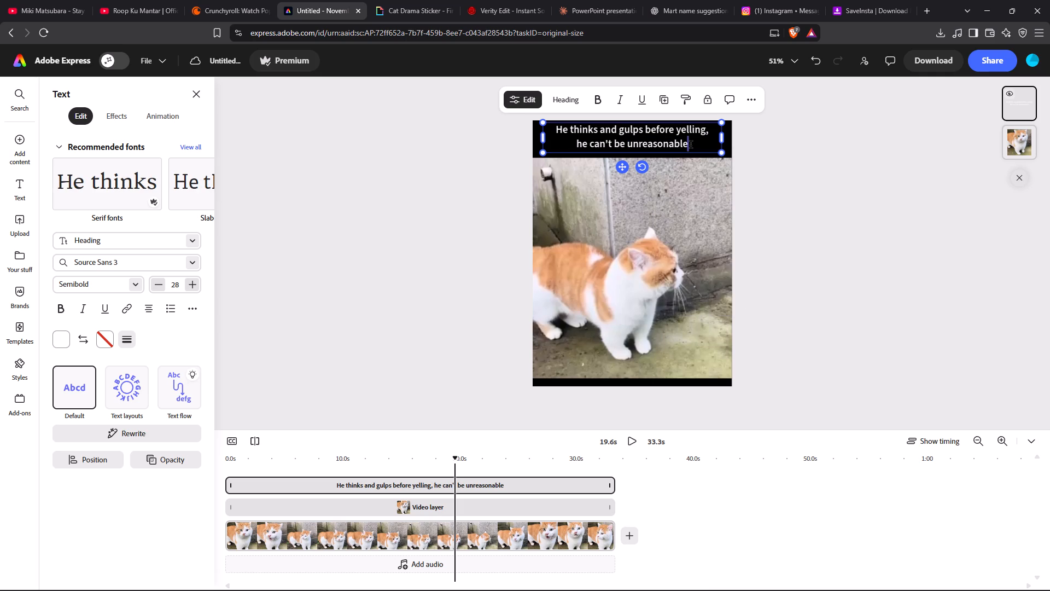
key(shift+exclam)
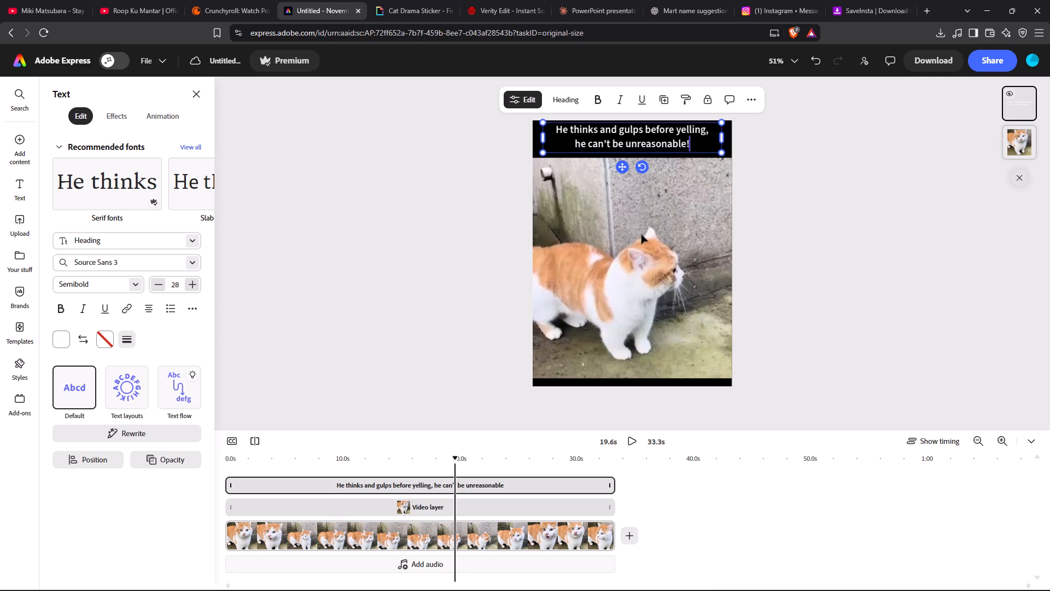
Insert the huffing face emoji 😤 after the exclamation mark at the end of the caption.
key(super+semicolon)
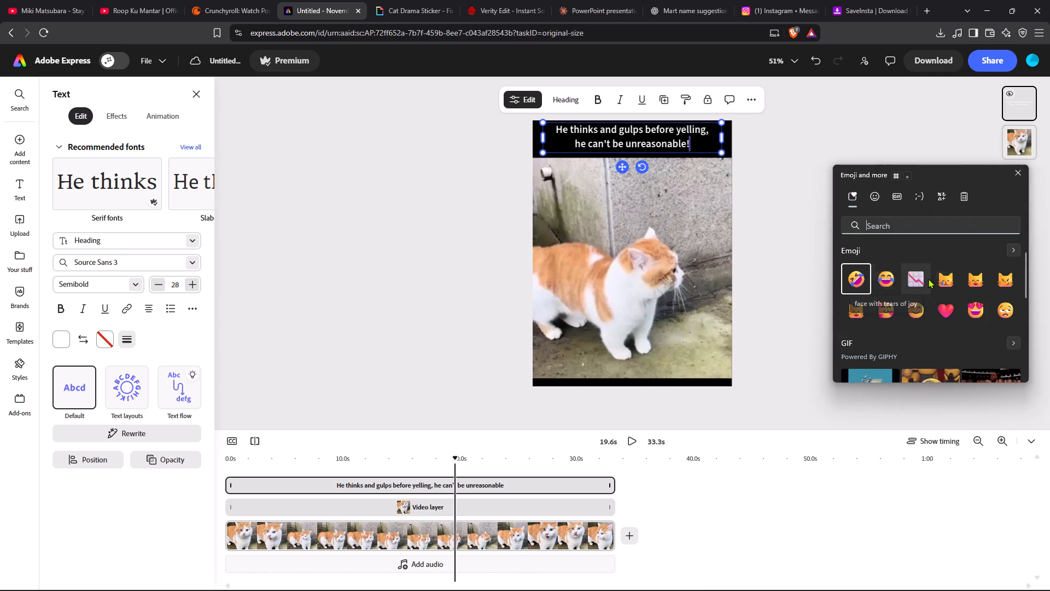
scroll(977, 281, down, 3)
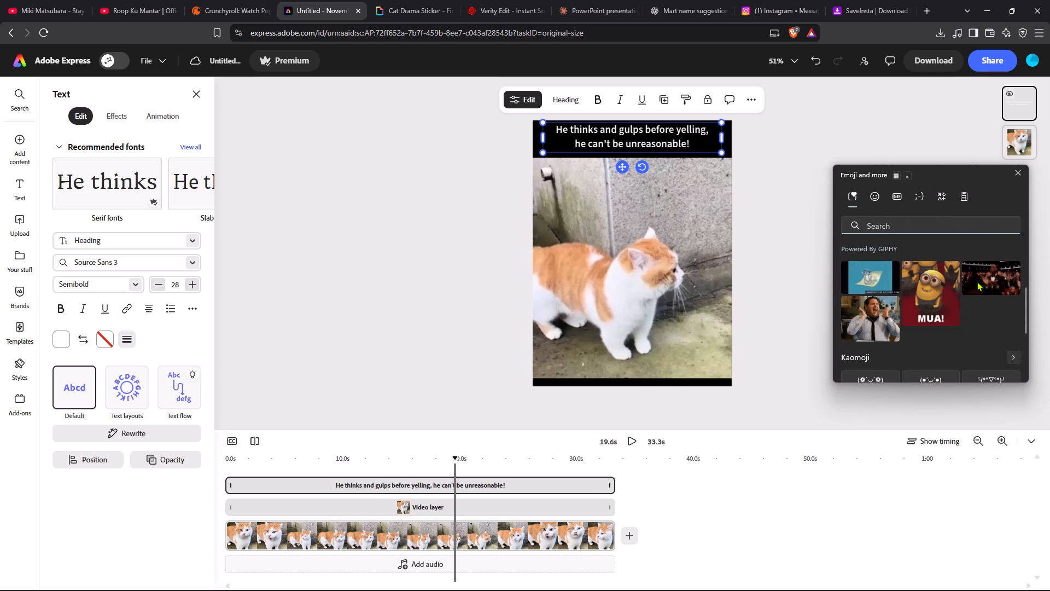
scroll(977, 281, up, 1)
click(874, 193)
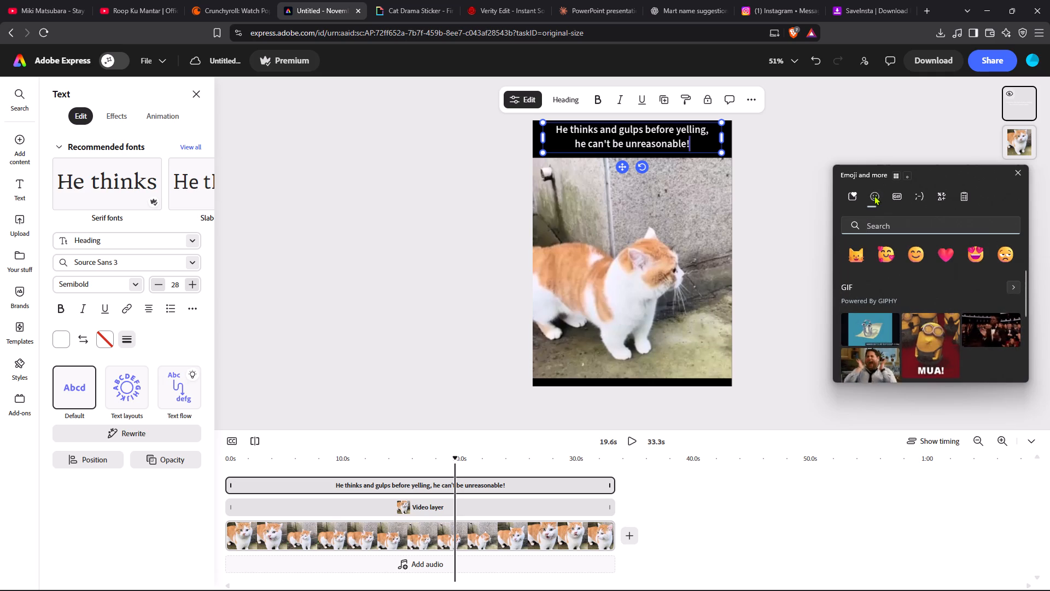
scroll(886, 267, down, 3)
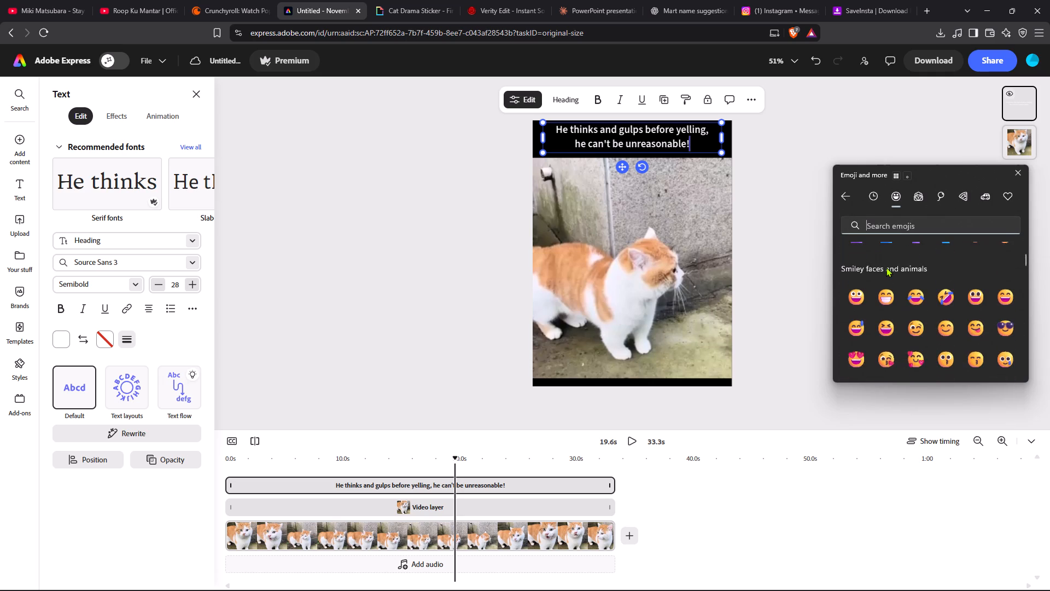
scroll(886, 267, down, 3)
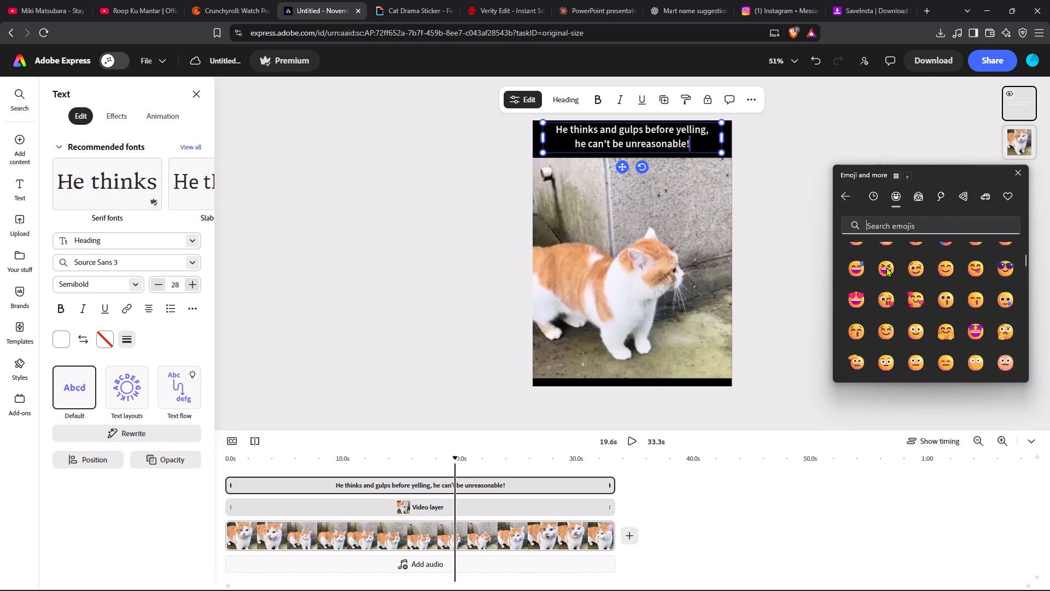
scroll(886, 267, down, 3)
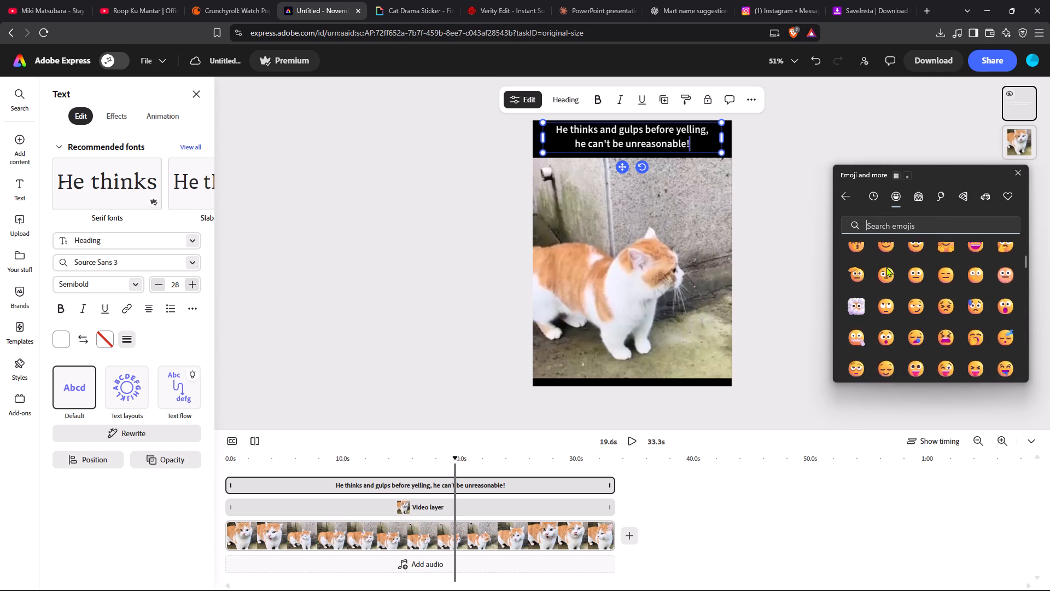
scroll(886, 267, down, 3)
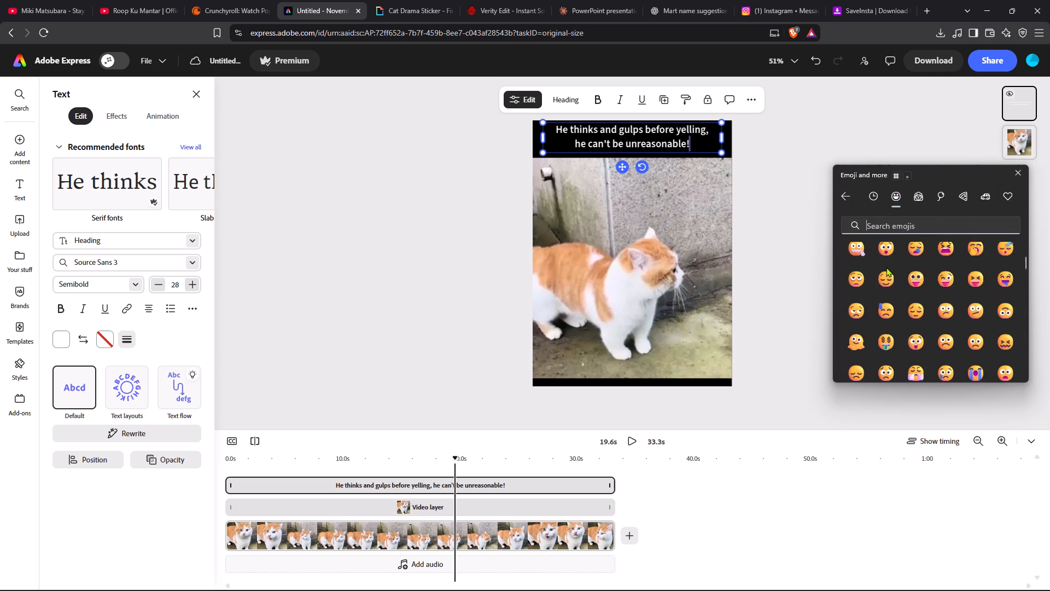
scroll(886, 267, down, 1)
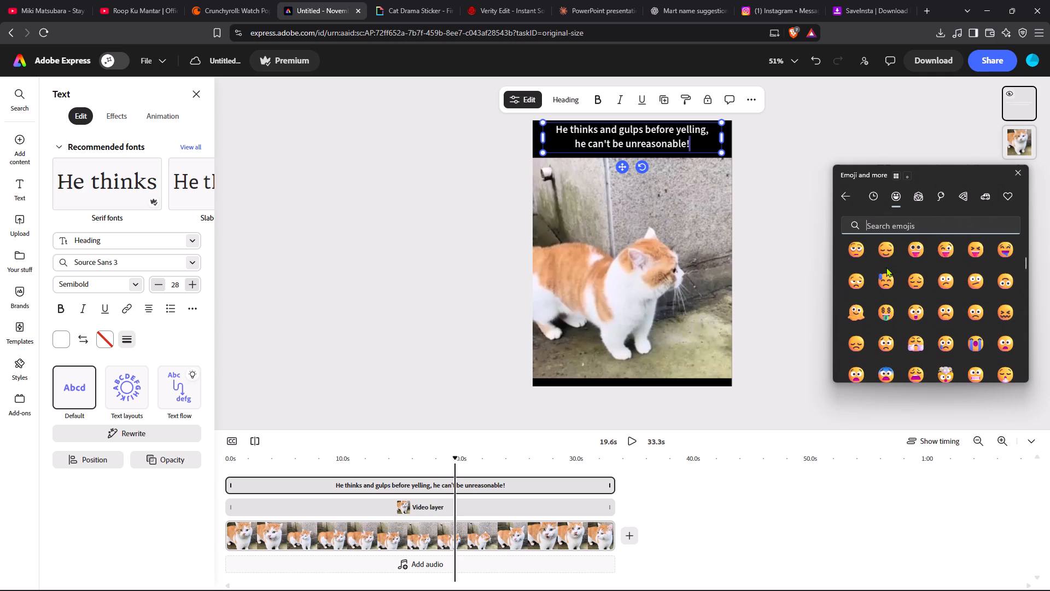
click(915, 349)
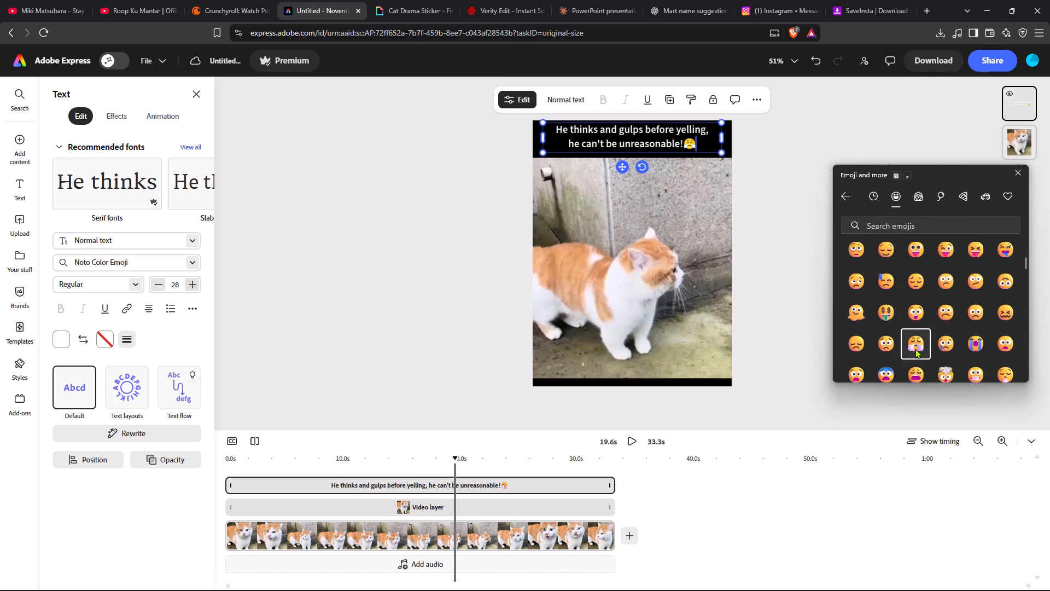
click(763, 291)
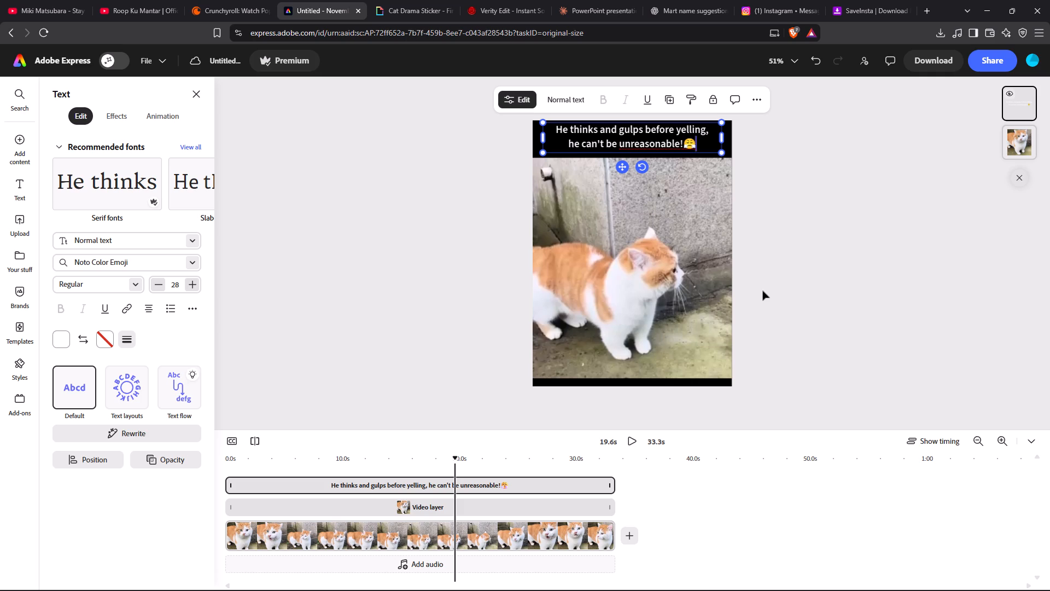
Add a space between the exclamation mark and the emoji in the caption.
click(683, 147)
key(space)
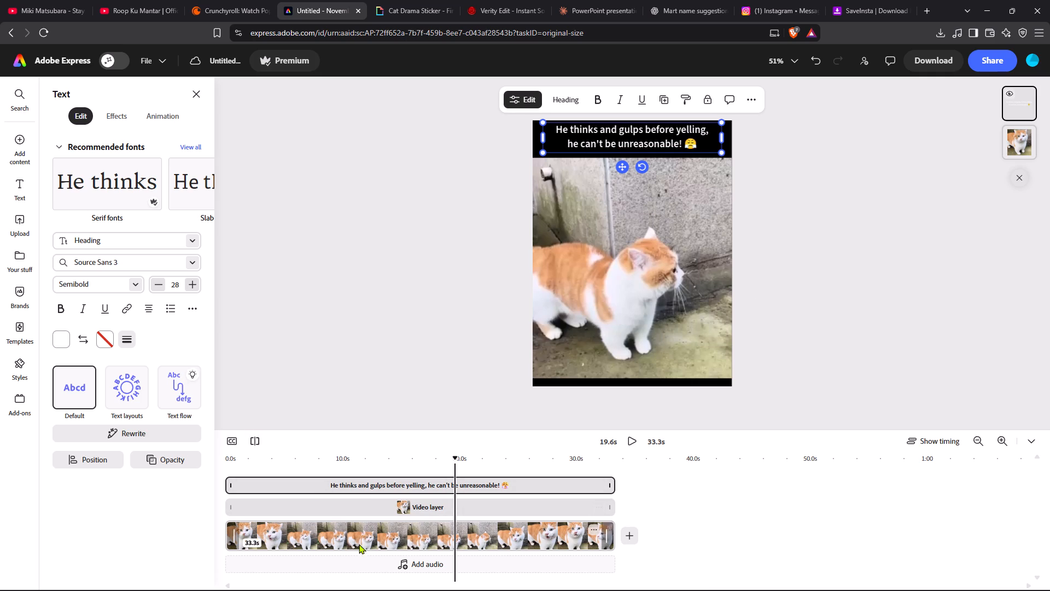
Add the audio file dexter-meme from the Videos > kitties > bgms > meme folder to the video's audio track.
click(364, 560)
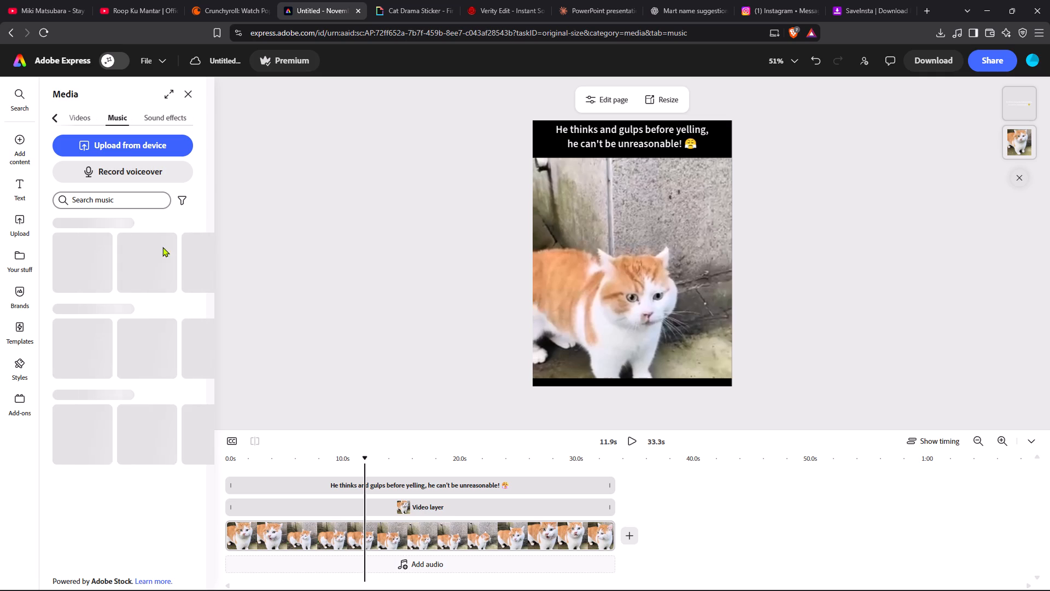
click(126, 142)
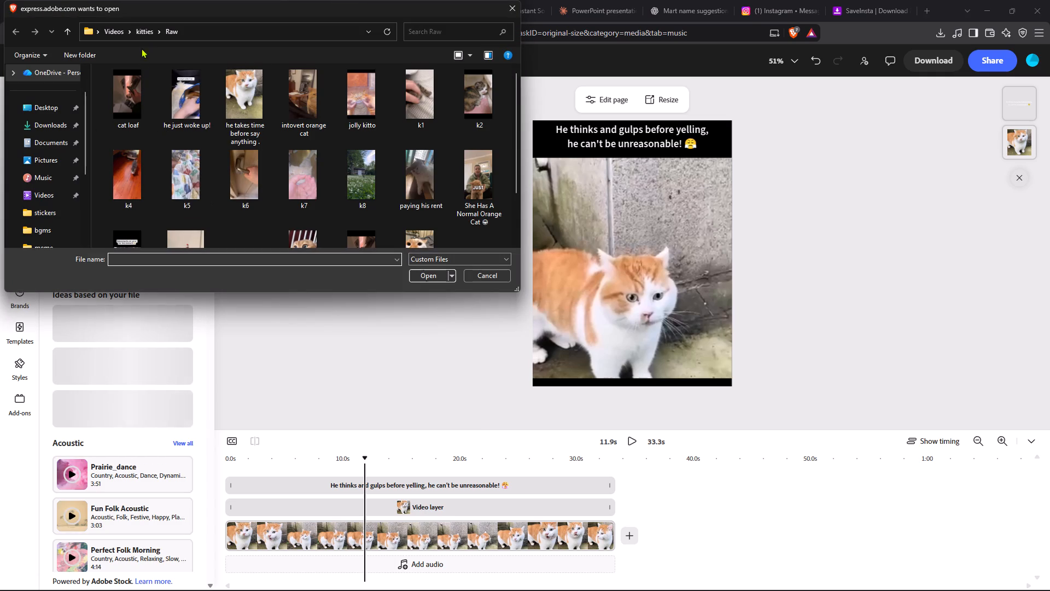
double_click(147, 33)
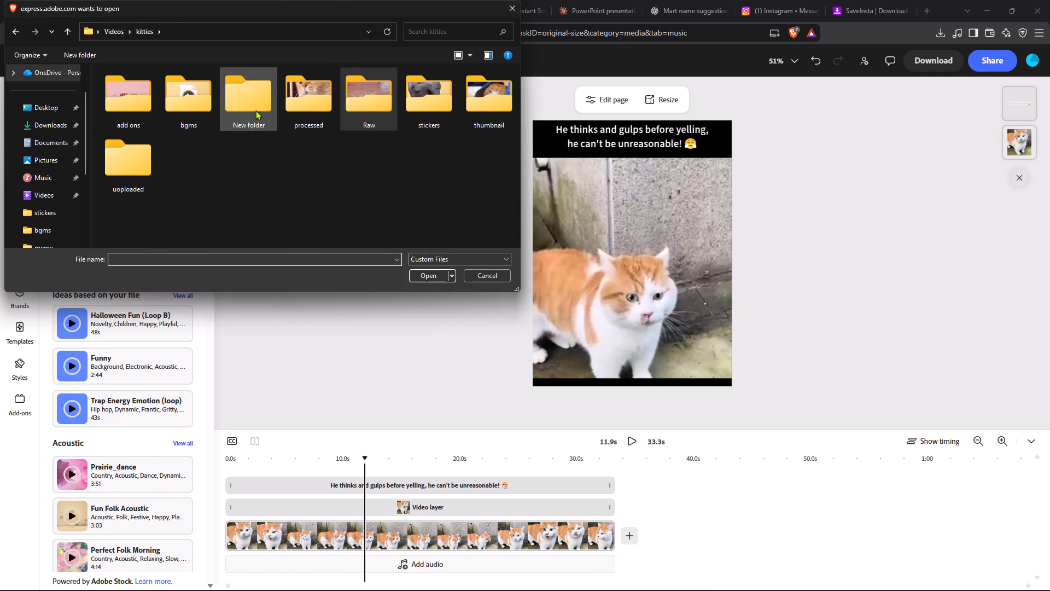
double_click(196, 96)
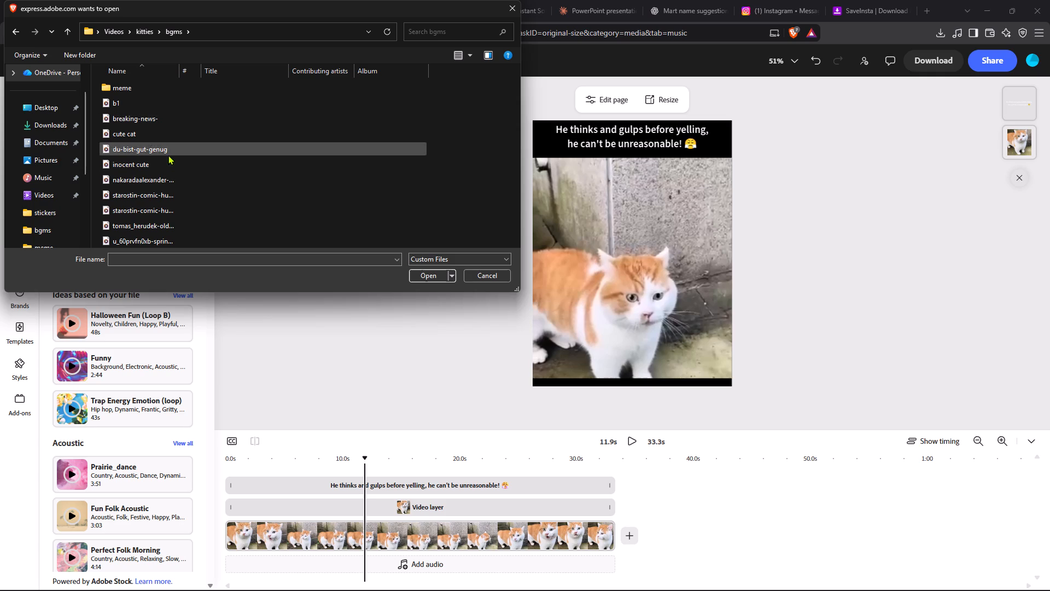
scroll(166, 186, down, 1)
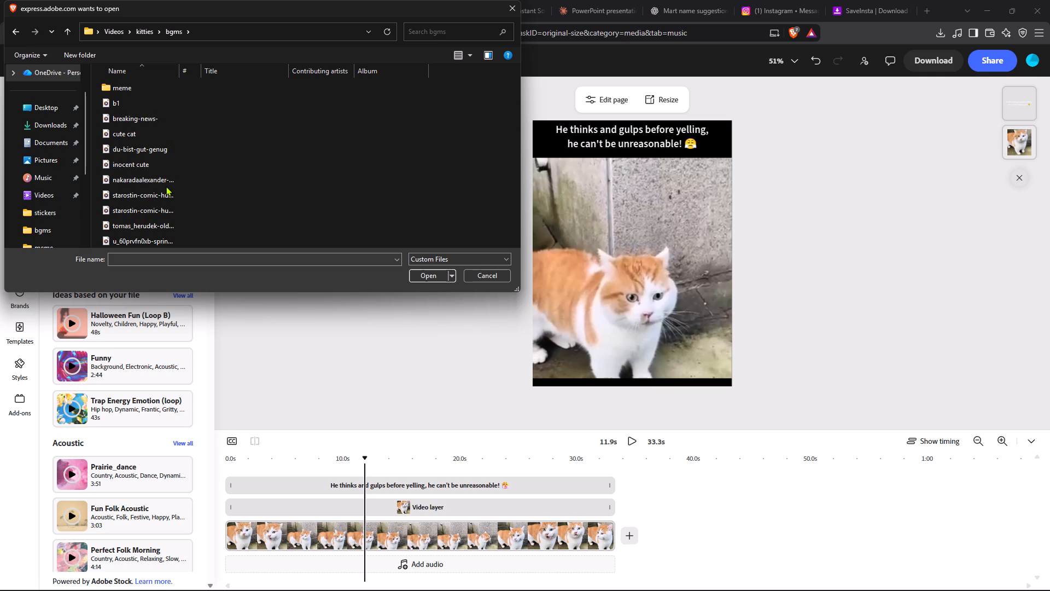
scroll(166, 186, down, 2)
double_click(138, 85)
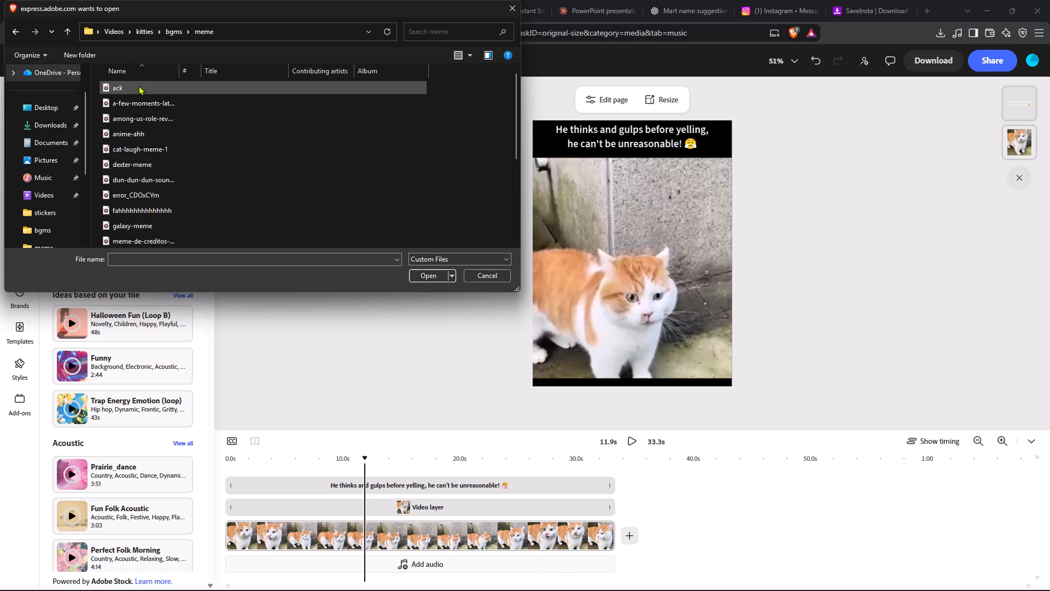
click(137, 165)
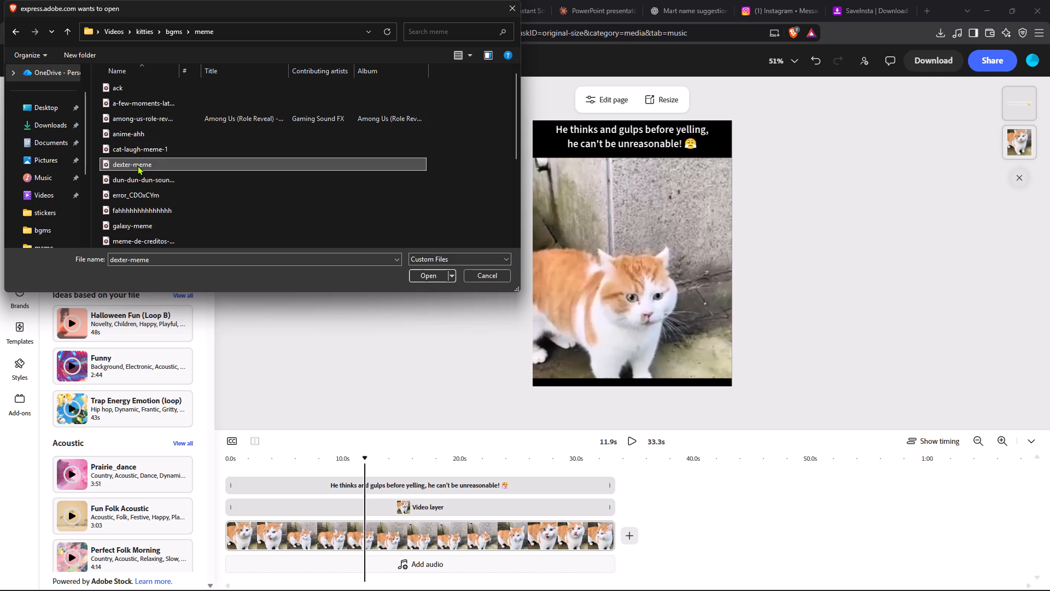
click(421, 280)
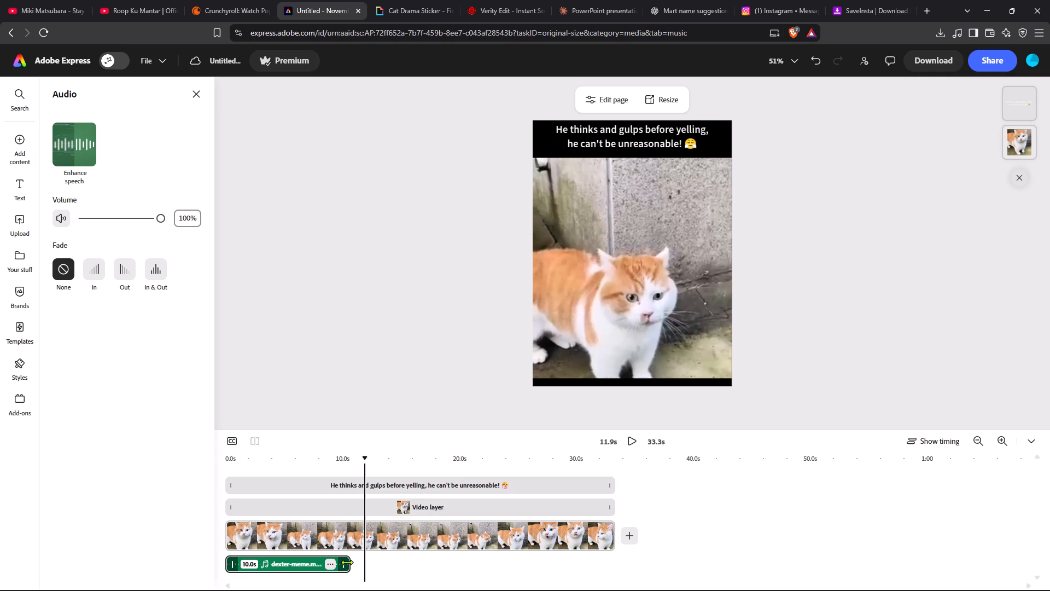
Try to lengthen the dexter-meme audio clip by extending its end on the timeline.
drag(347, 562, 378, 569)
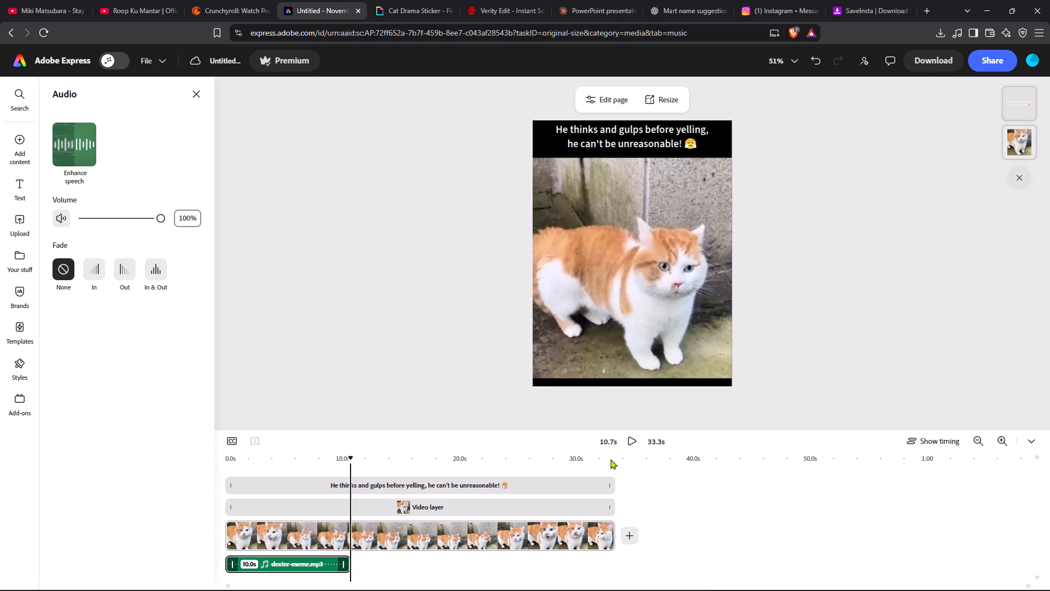
Play the video from the start to check how the dexter-meme audio fits the cat clip.
click(628, 440)
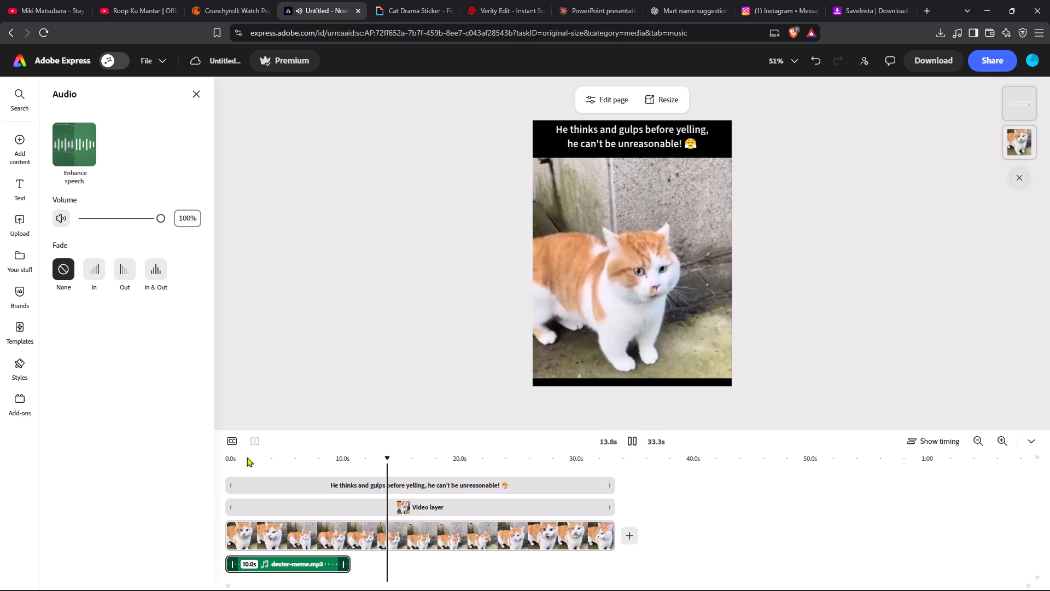
click(225, 460)
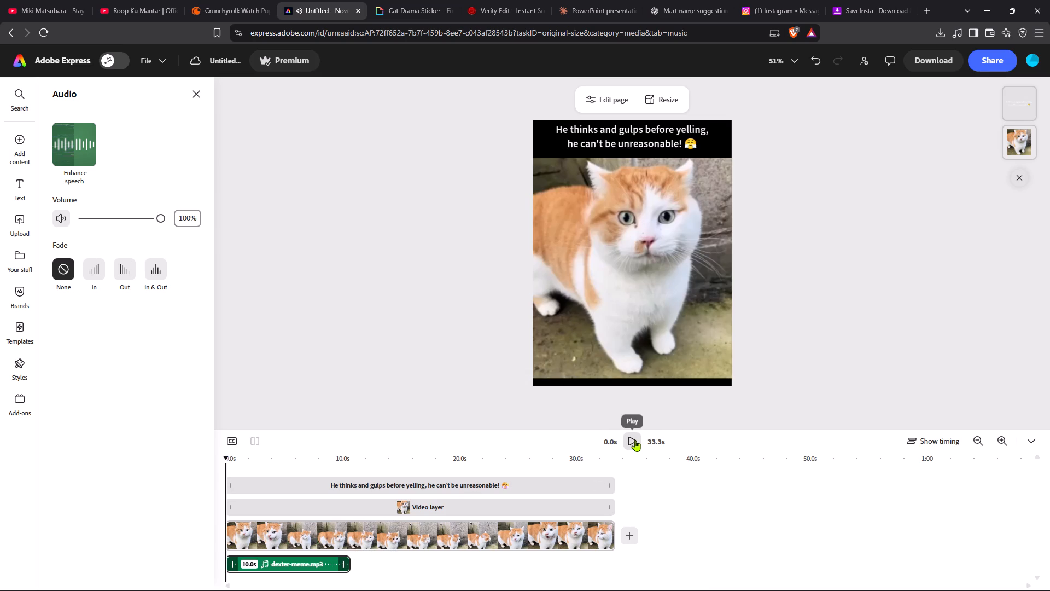
click(635, 440)
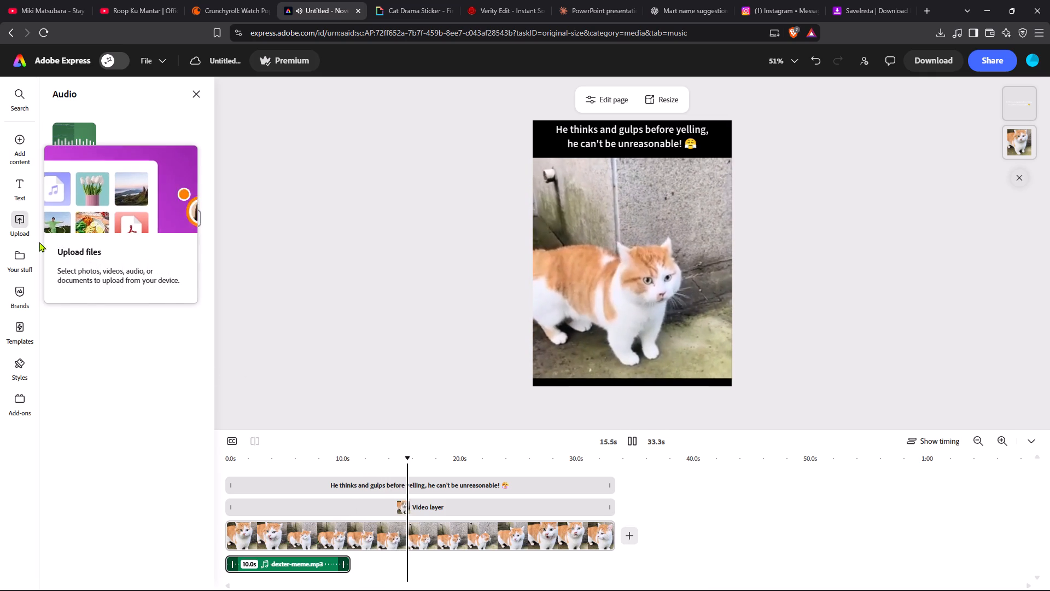
Duplicate the dexter-meme audio clip so a second copy follows the first on the audio track.
click(327, 569)
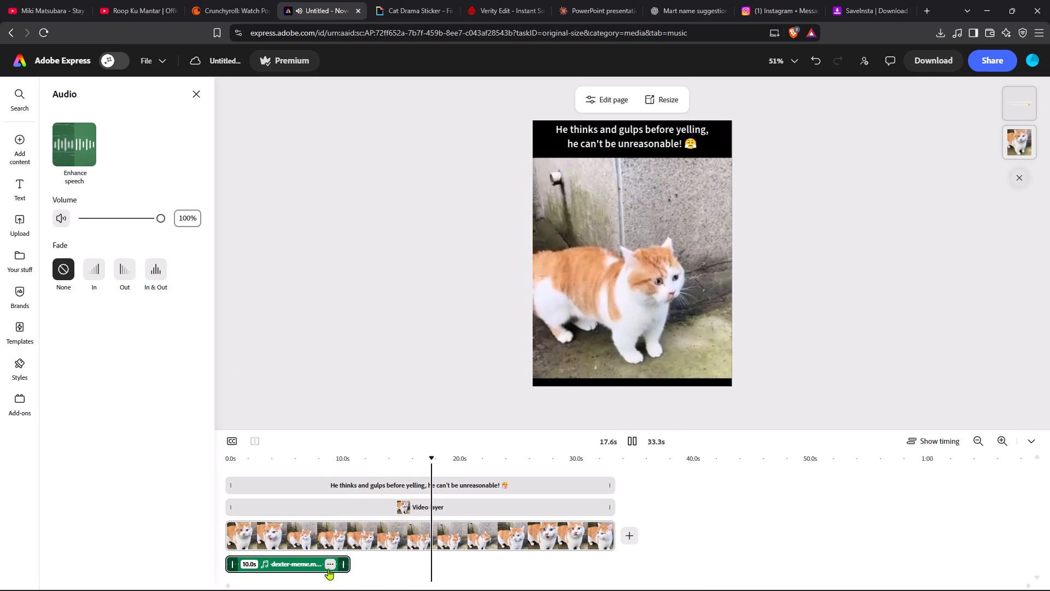
click(330, 566)
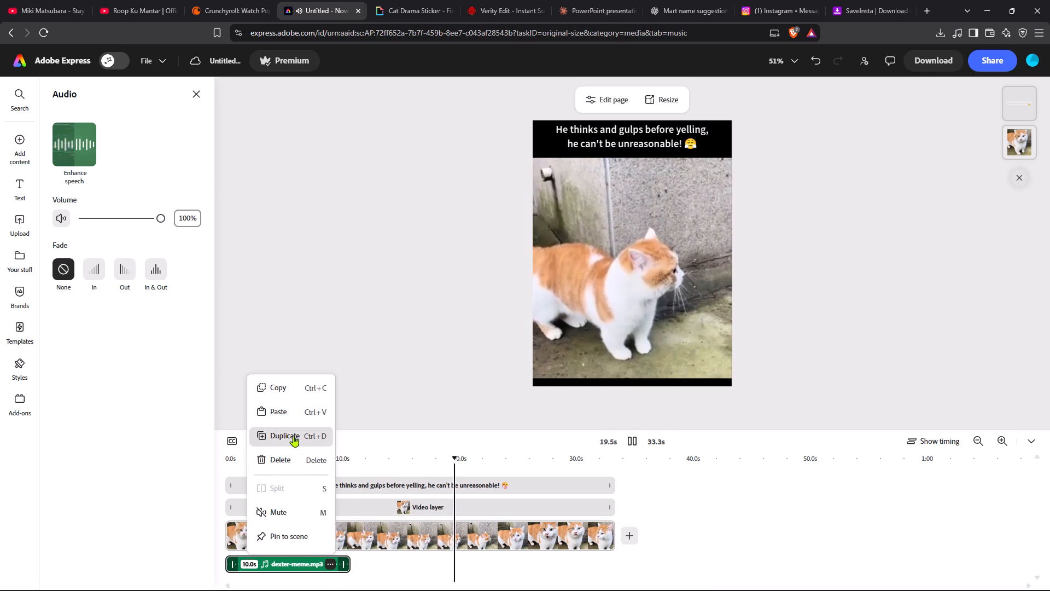
click(293, 436)
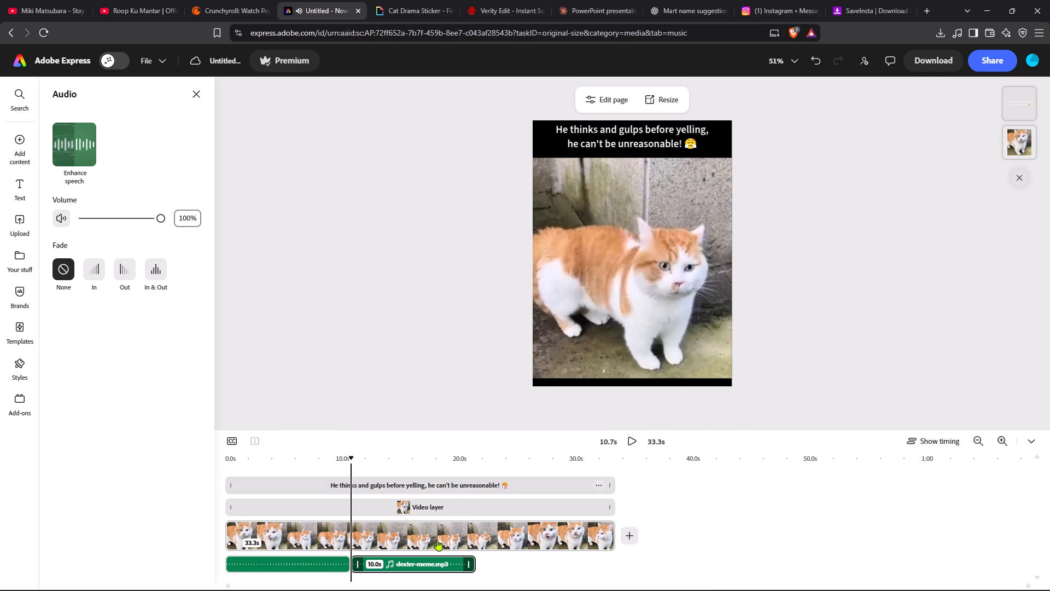
Play the video from the start to check both dexter-meme clips against the cat footage.
click(638, 443)
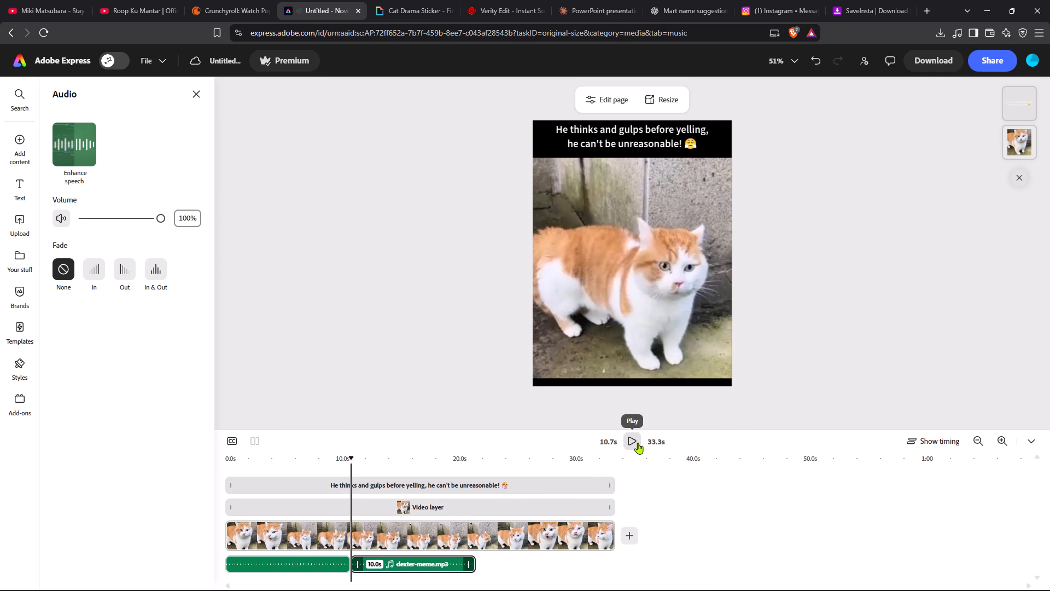
click(227, 459)
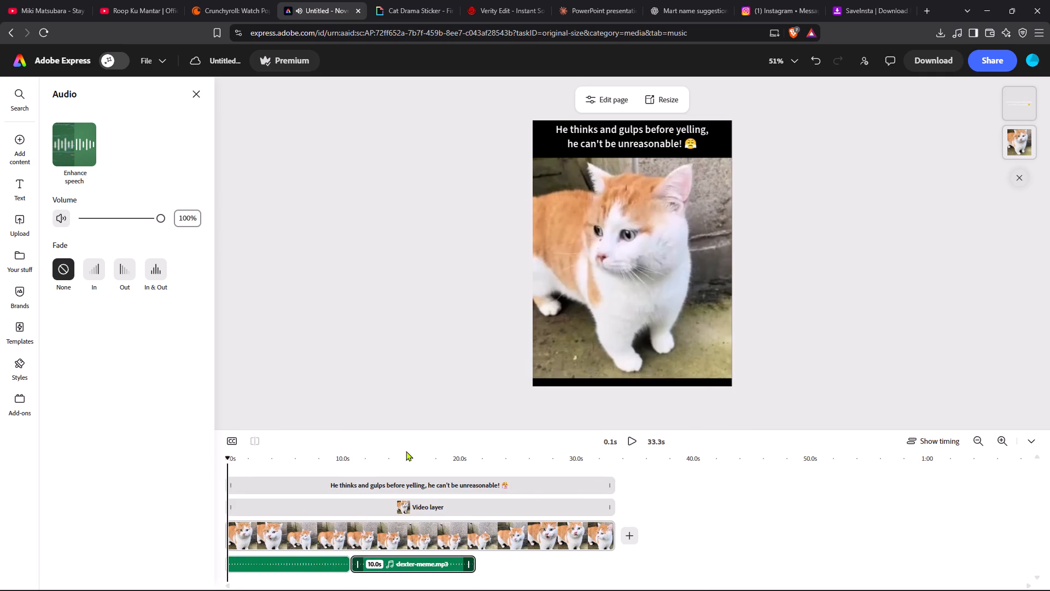
click(631, 436)
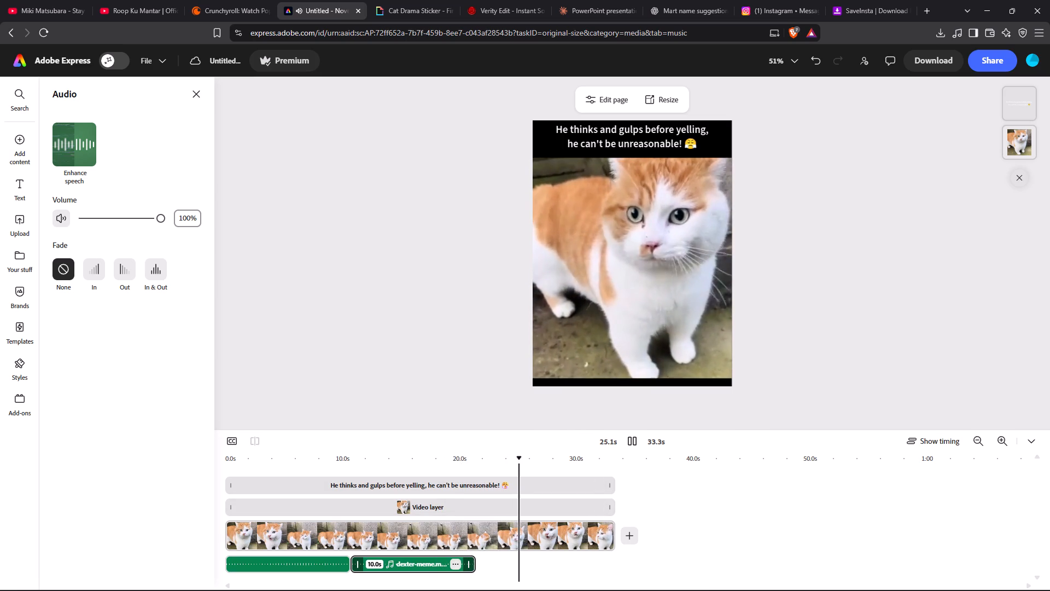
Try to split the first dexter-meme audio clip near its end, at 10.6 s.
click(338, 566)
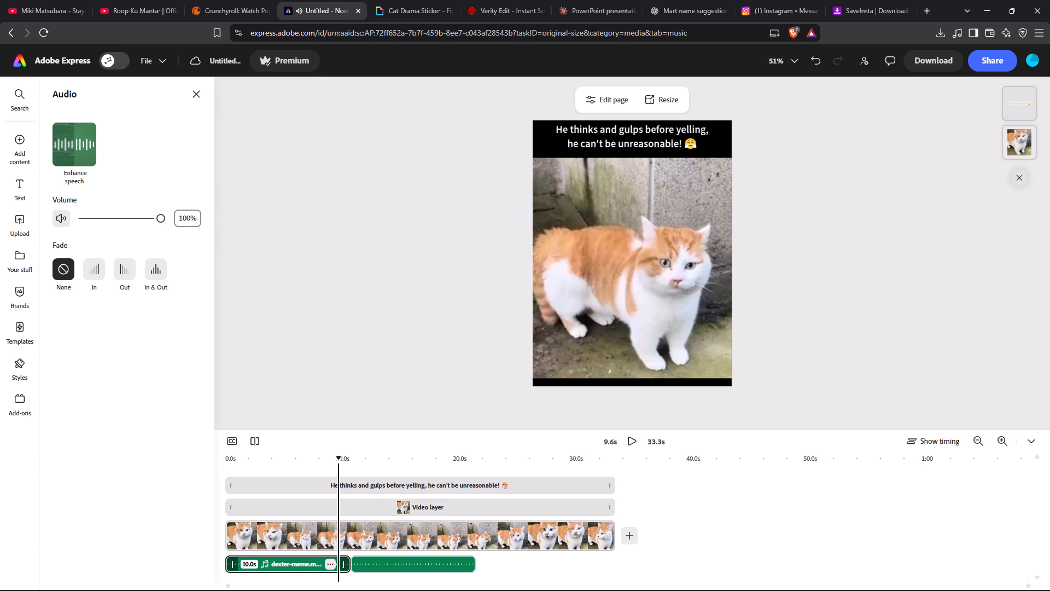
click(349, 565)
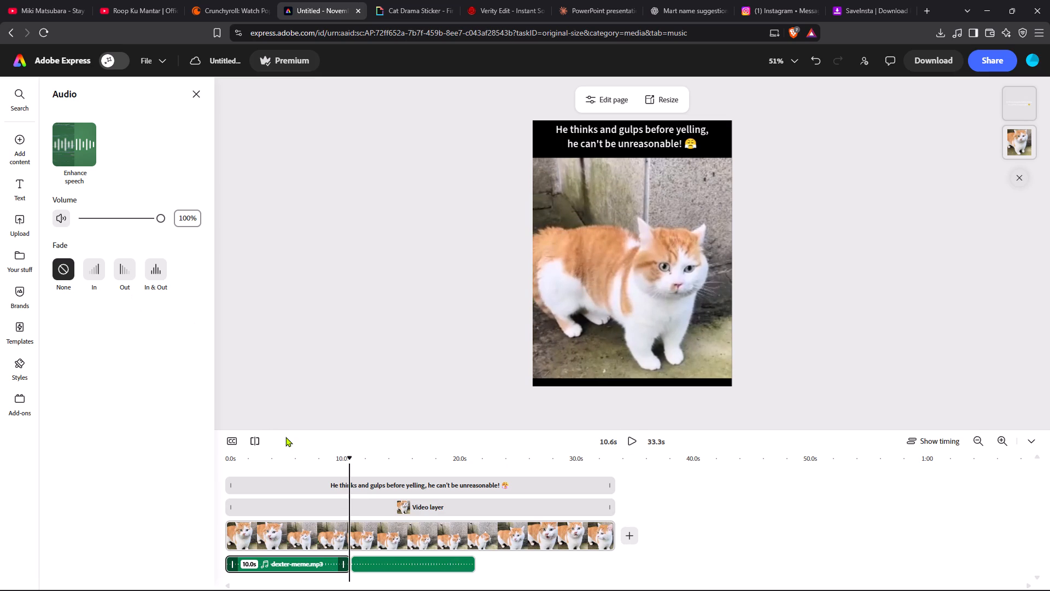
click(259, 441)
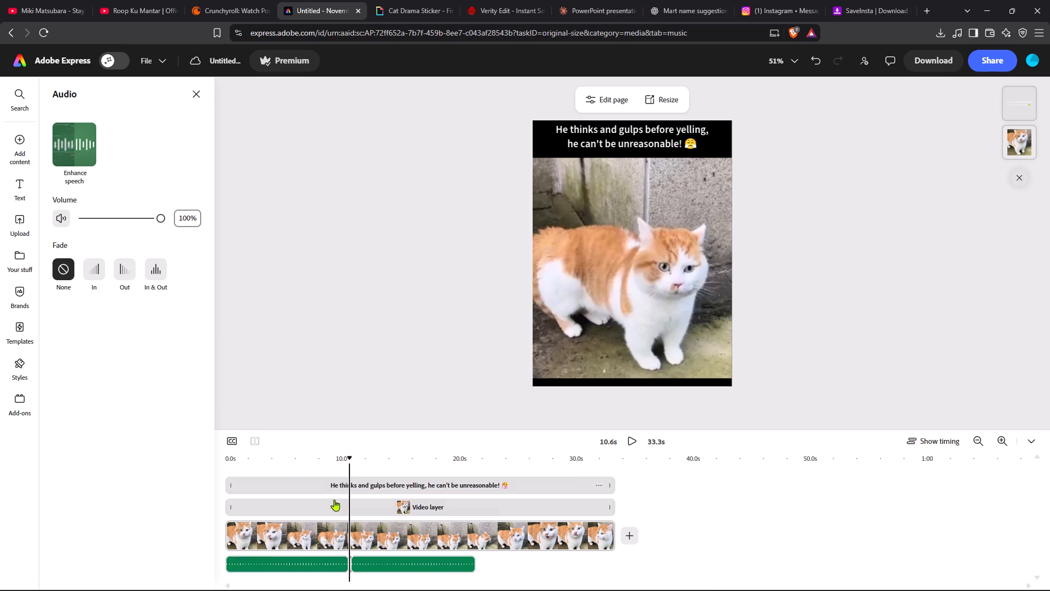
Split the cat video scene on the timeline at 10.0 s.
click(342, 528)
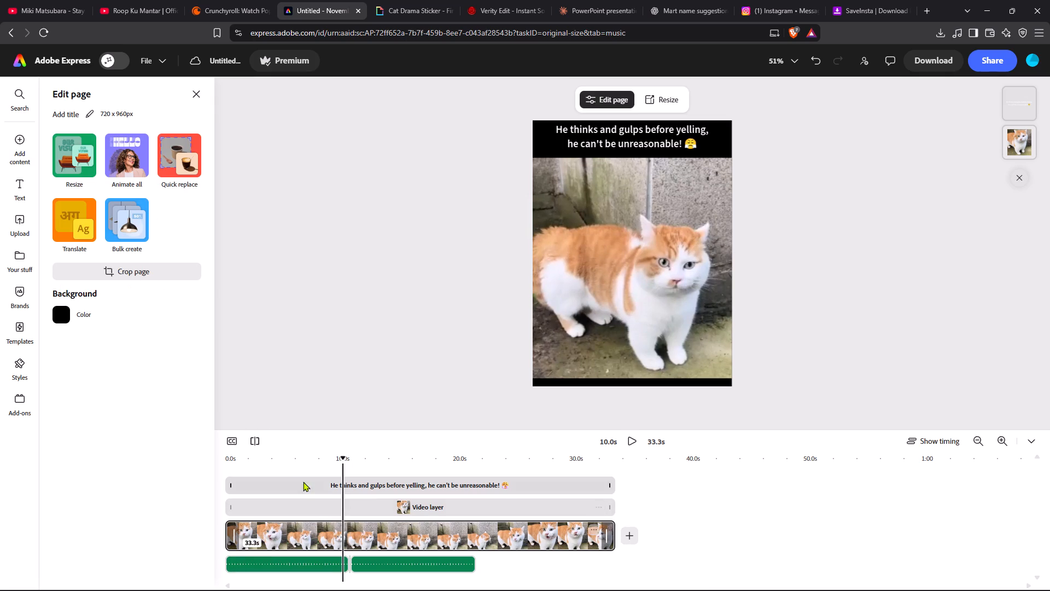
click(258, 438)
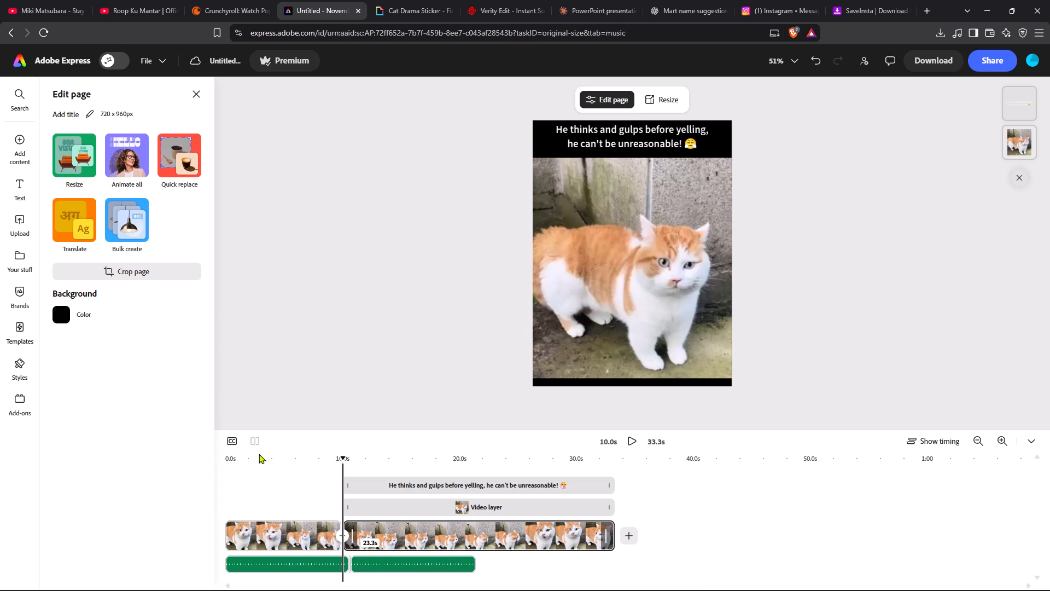
Play the video from near the start to check the split scenes against the audio.
click(223, 457)
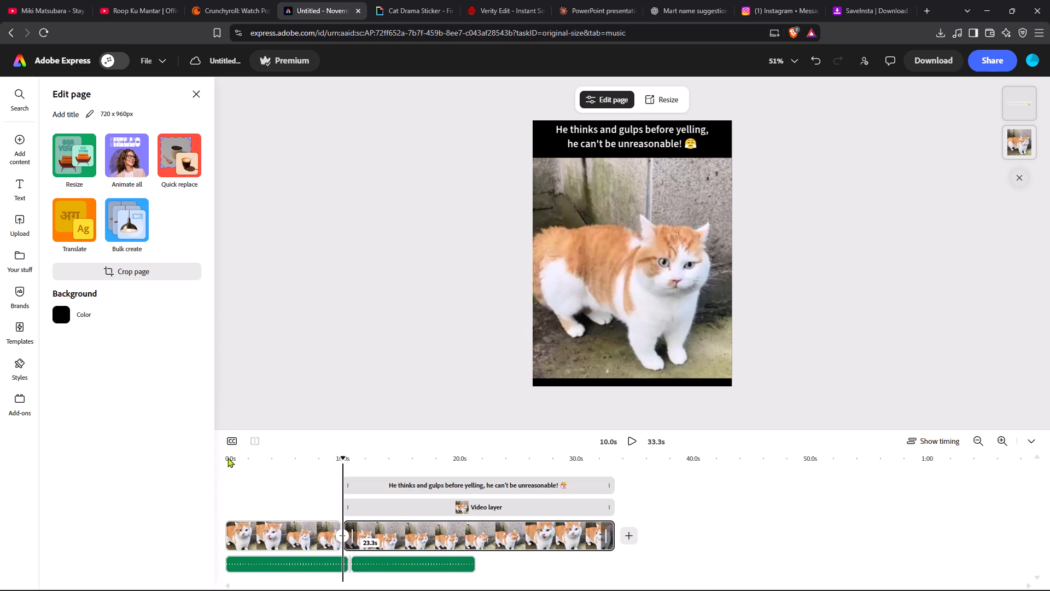
click(228, 457)
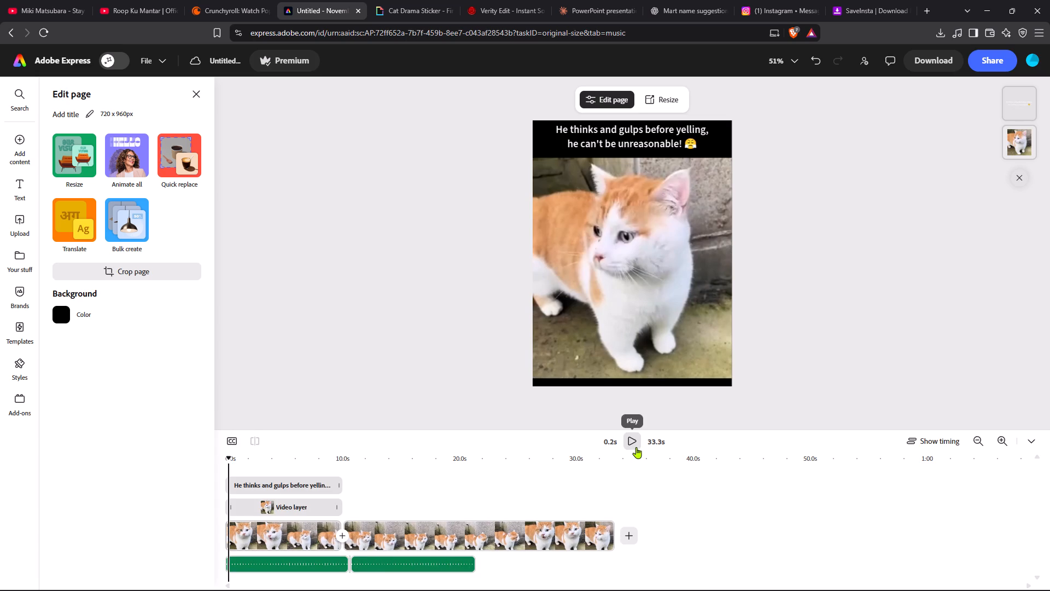
click(636, 447)
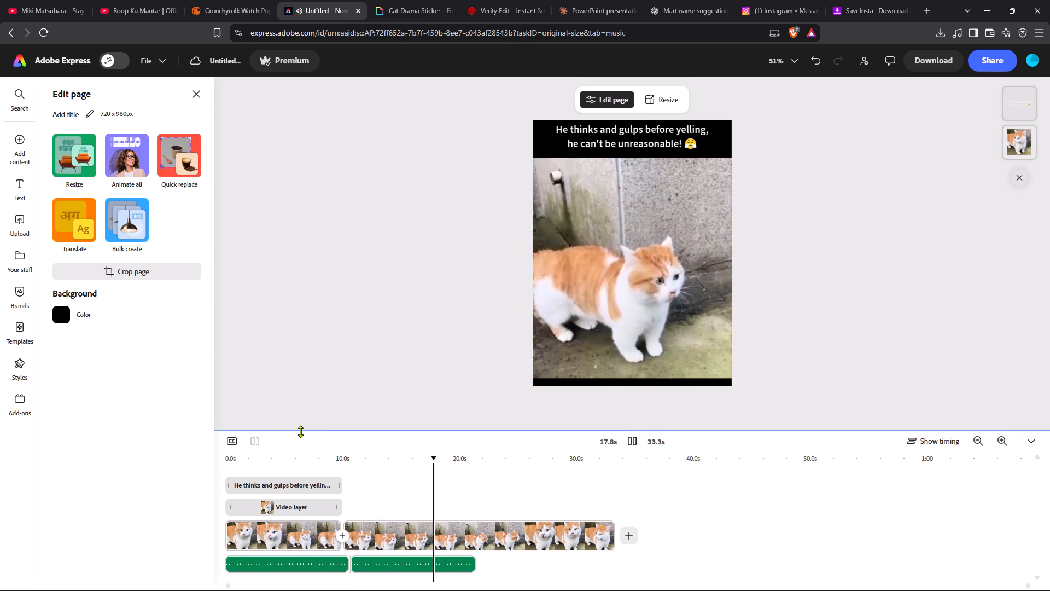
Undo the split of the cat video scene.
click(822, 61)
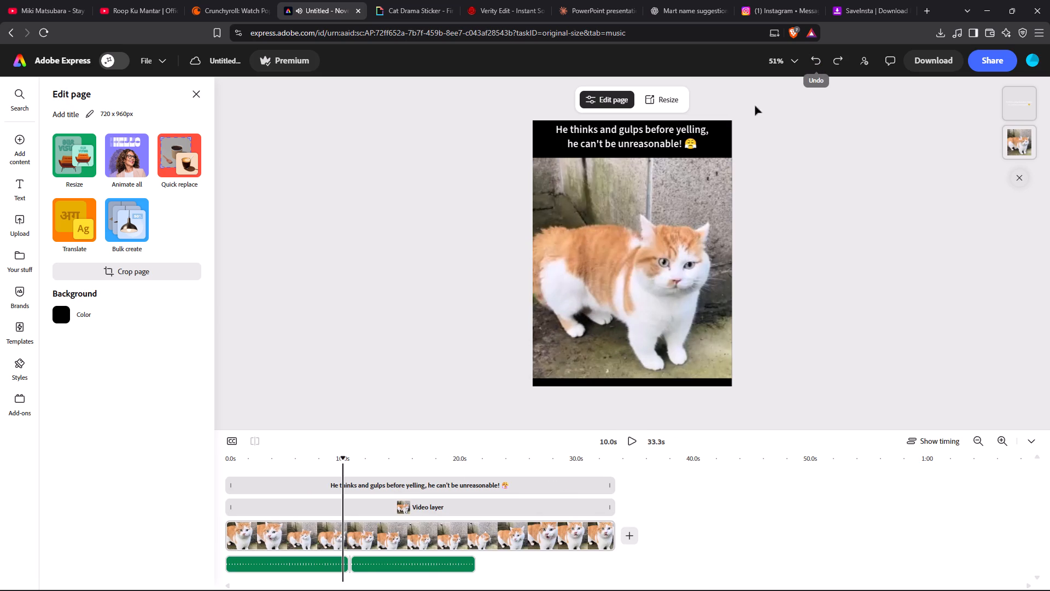
Split the cat video scene at 21.4 s, where the second dexter-meme clip ends, and delete the part after it.
click(476, 567)
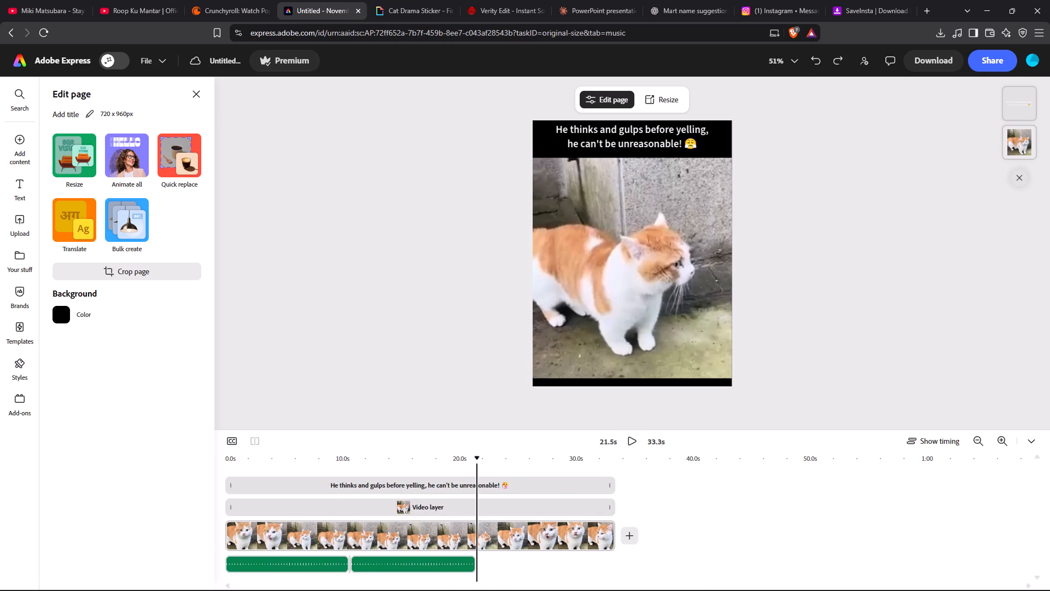
click(465, 537)
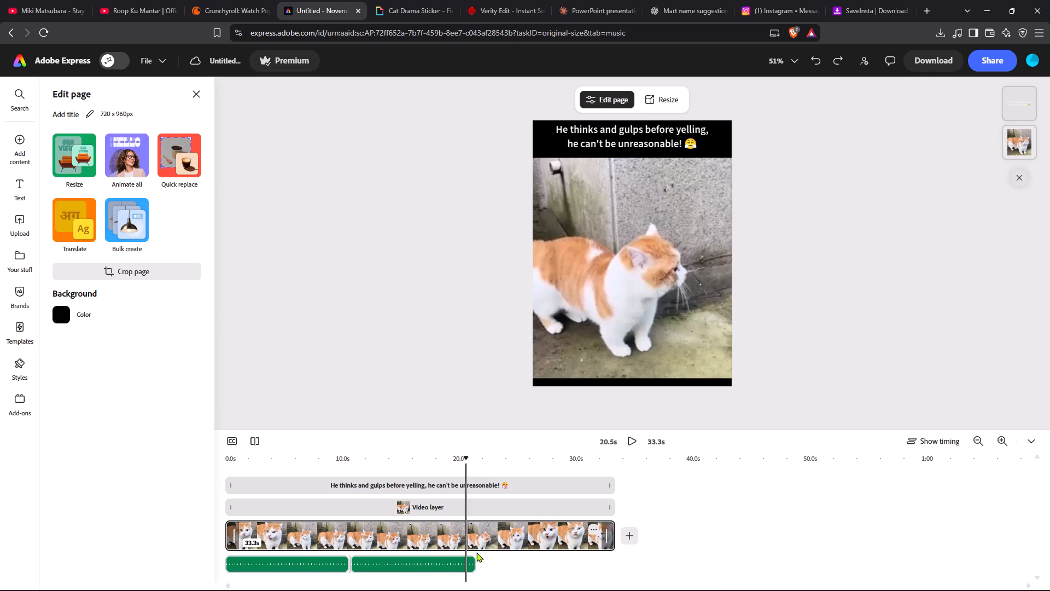
click(474, 560)
click(476, 551)
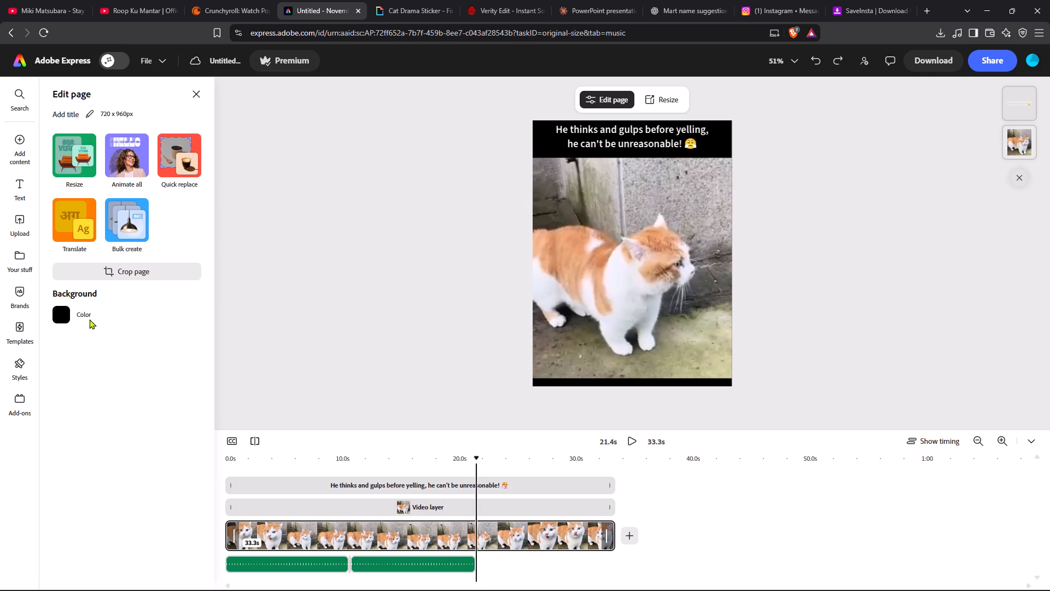
click(477, 536)
click(255, 443)
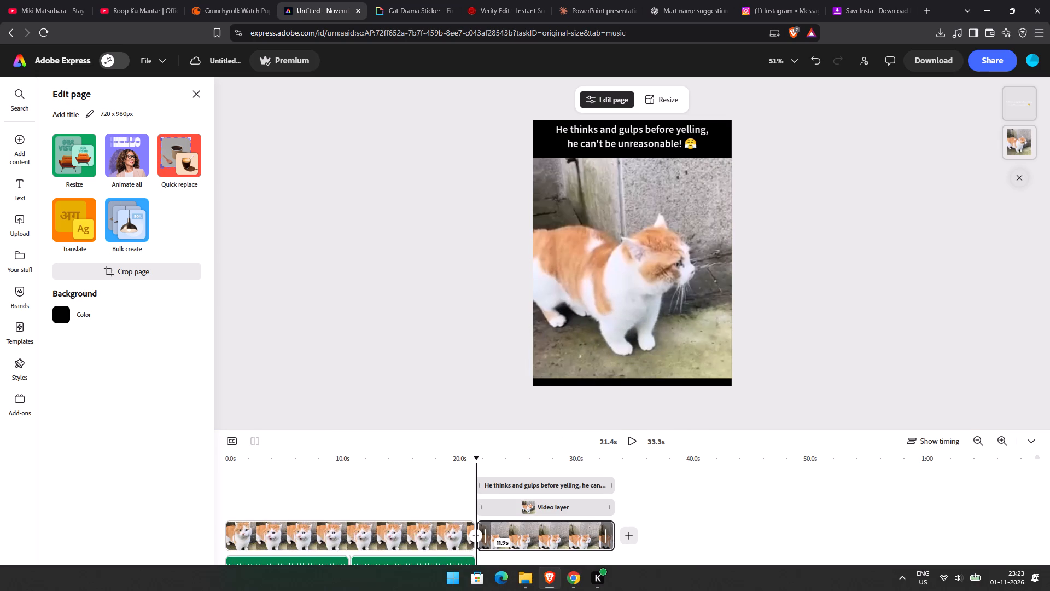
click(556, 538)
key(Delete)
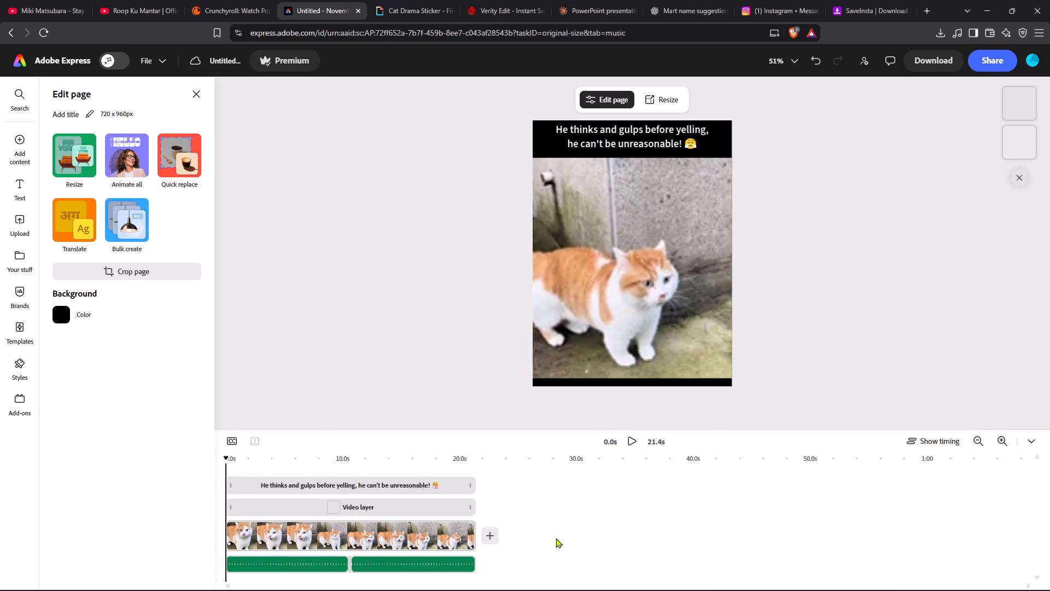
Play the trimmed video from the start to check it with both dexter-meme clips.
click(637, 445)
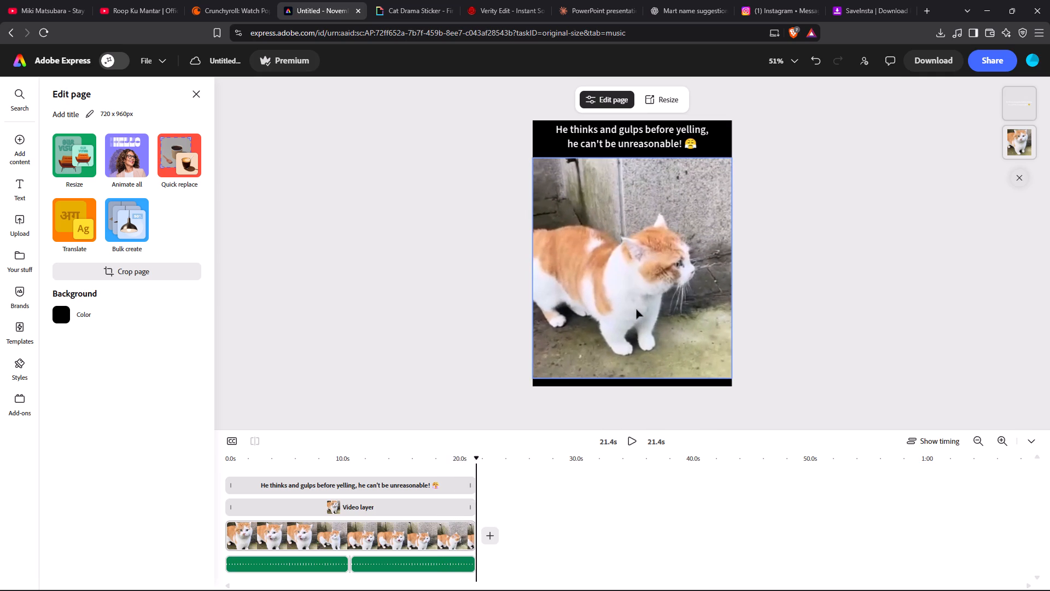
Download the finished cat meme as an MP4 at 4K resolution.
click(943, 66)
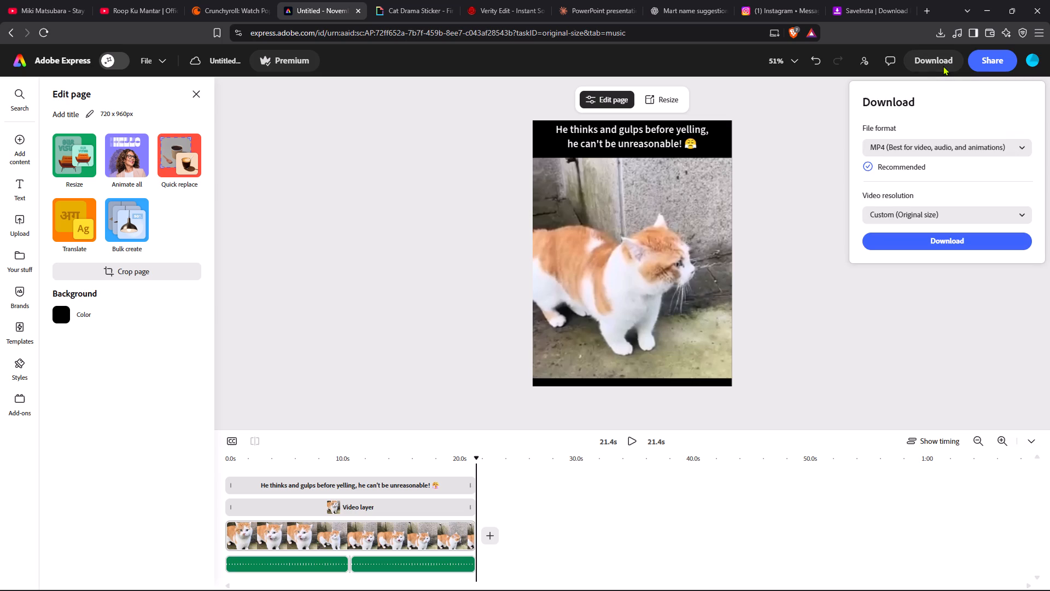
click(909, 213)
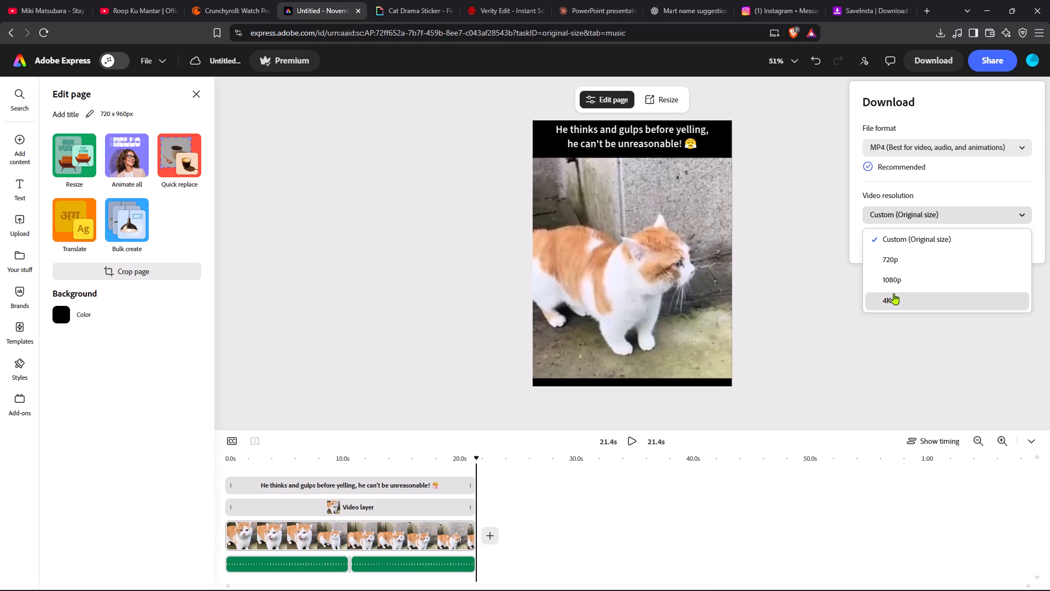
click(894, 294)
click(911, 248)
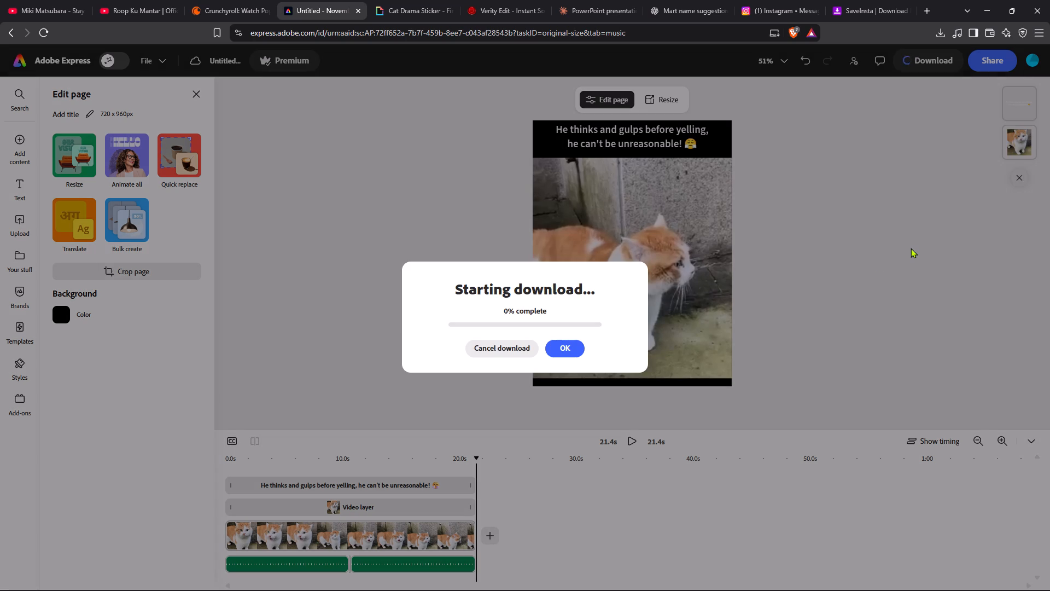
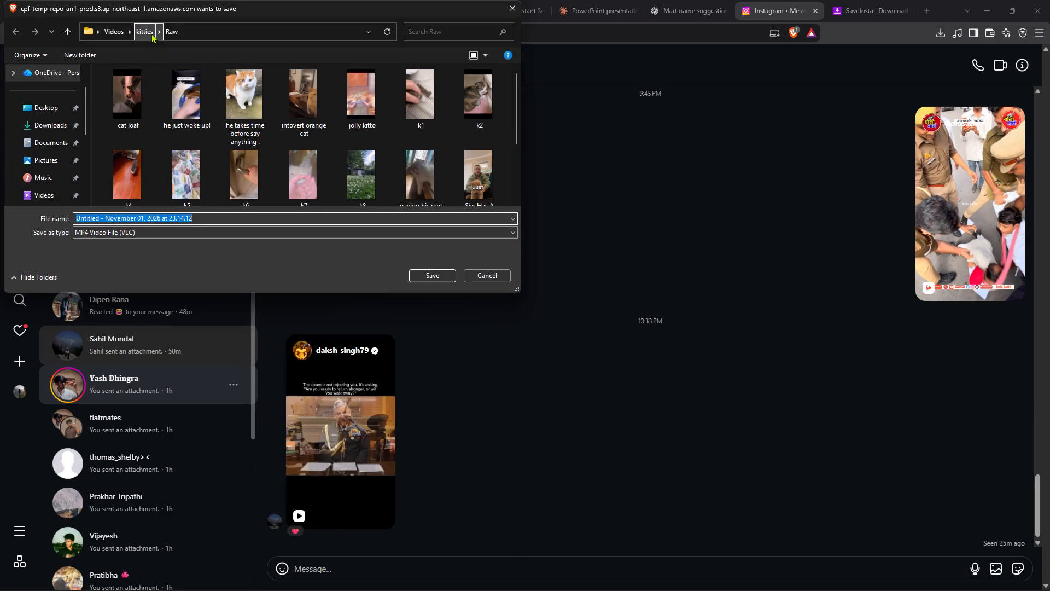
Choose the processed folder inside kitties as the save location for the exported cat meme MP4.
click(151, 33)
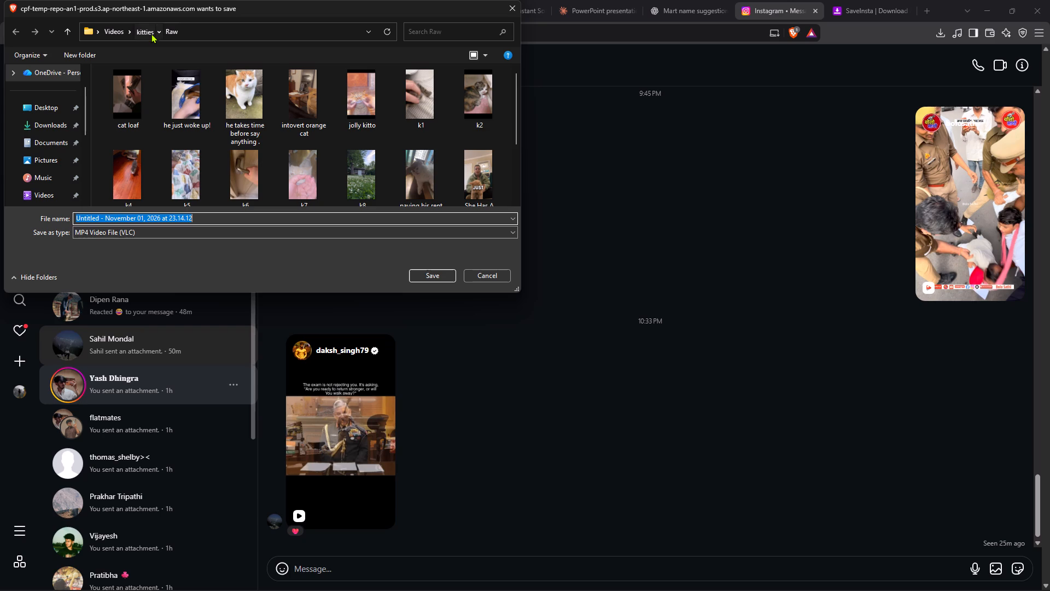
click(322, 109)
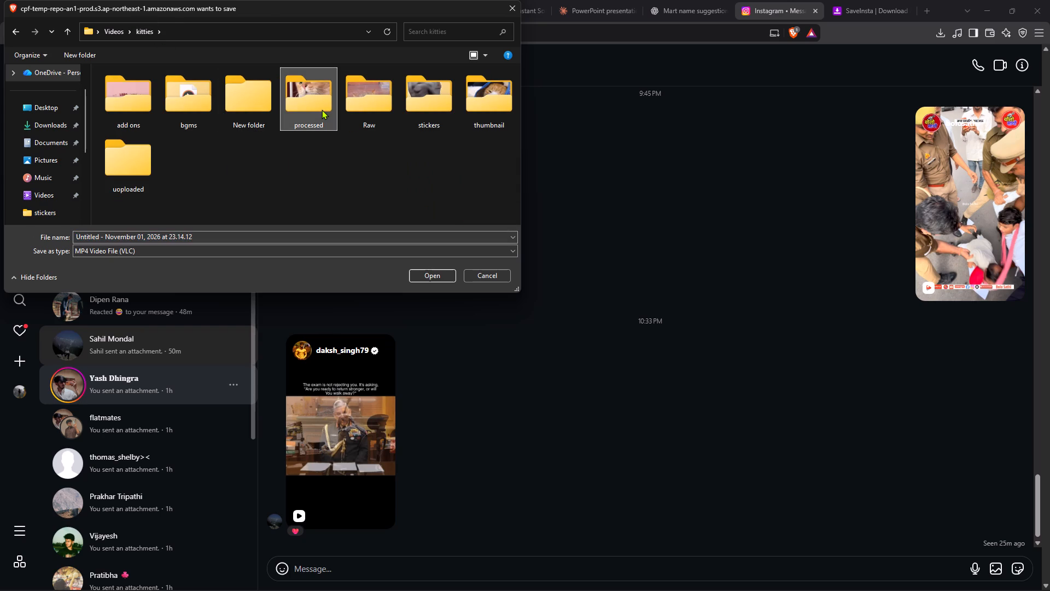
Choose the processed folder inside kitties for the downloaded MP4 and replace its default file name with one starting with "m".
double_click(322, 121)
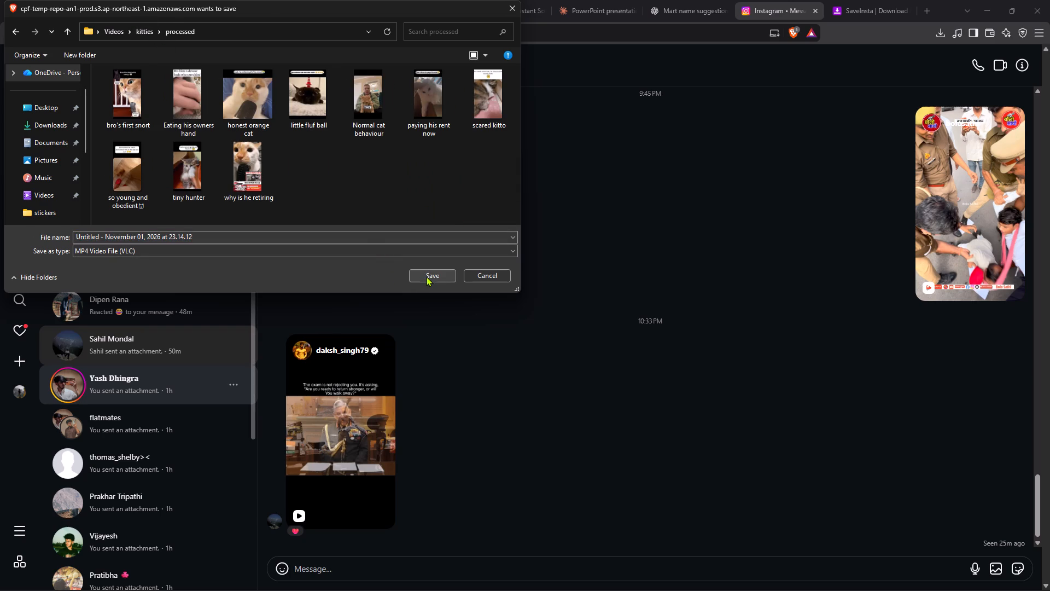
click(373, 236)
key(BackSpace)
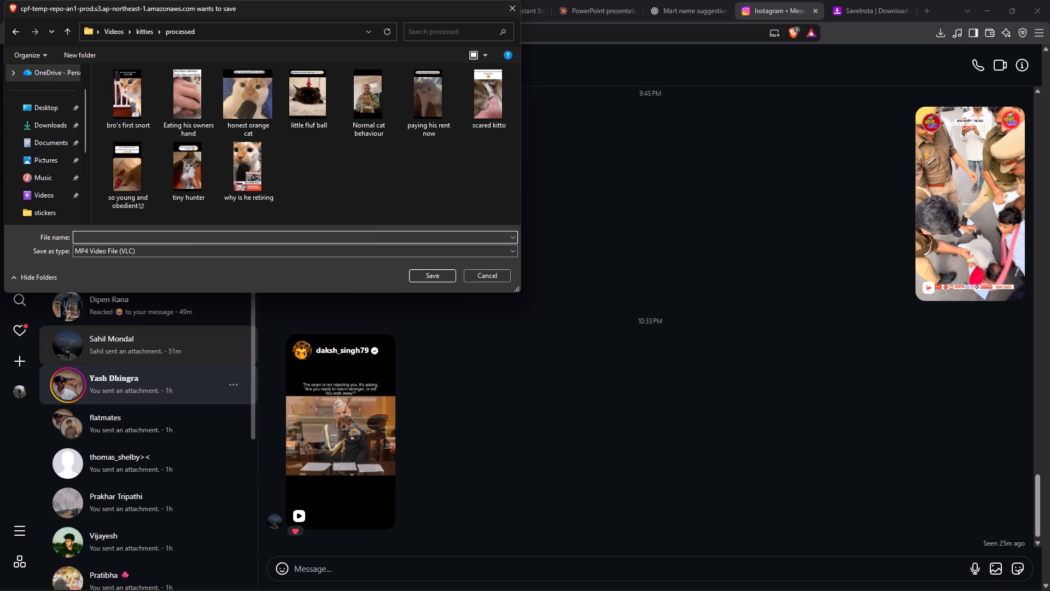
key(h)
key(equal)
key(BackSpace)
key(BackSpace)
key(m)
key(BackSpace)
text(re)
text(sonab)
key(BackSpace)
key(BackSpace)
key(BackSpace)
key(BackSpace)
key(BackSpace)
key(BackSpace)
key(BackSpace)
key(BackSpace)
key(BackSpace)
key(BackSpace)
Name the cat meme MP4 "valid crashout" for saving in the processed folder inside kitties.
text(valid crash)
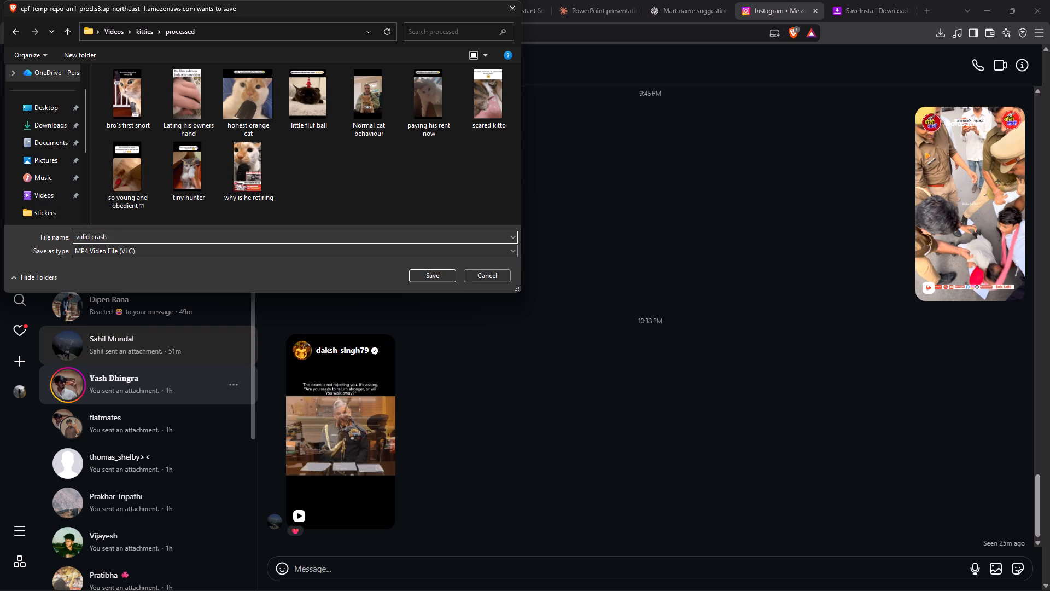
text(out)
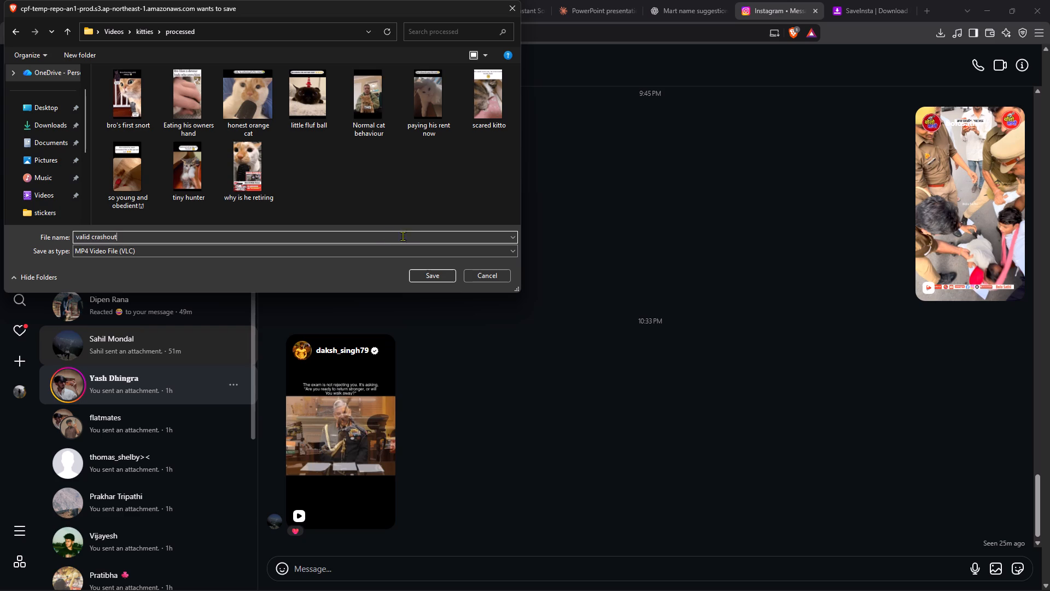